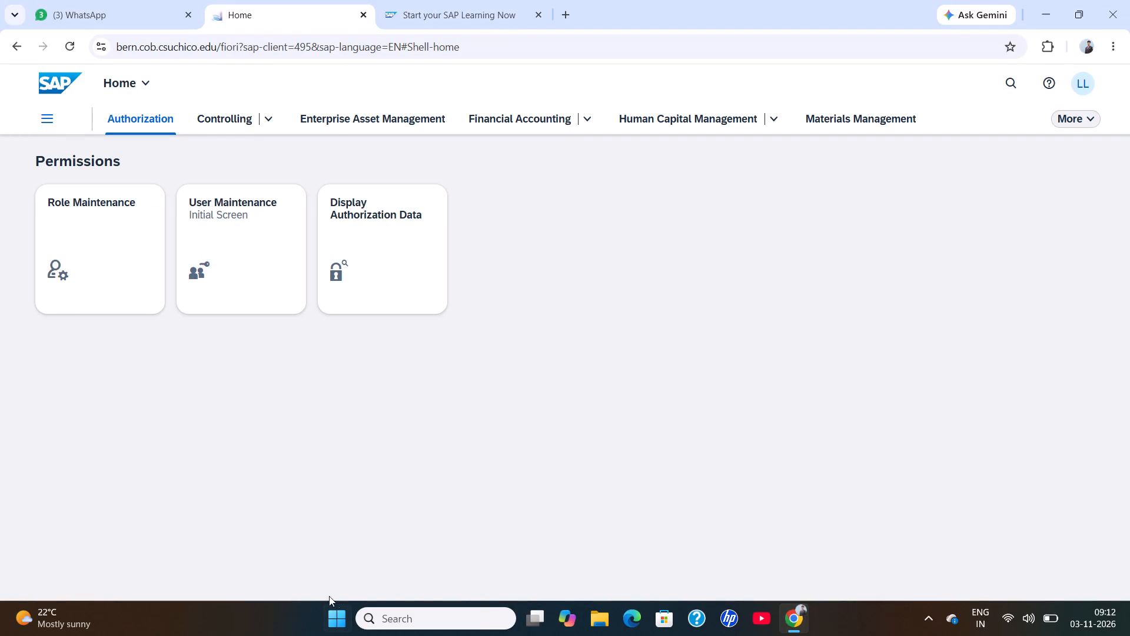
Switch to Notepad and start a new blank note in its own tab.
click(349, 618)
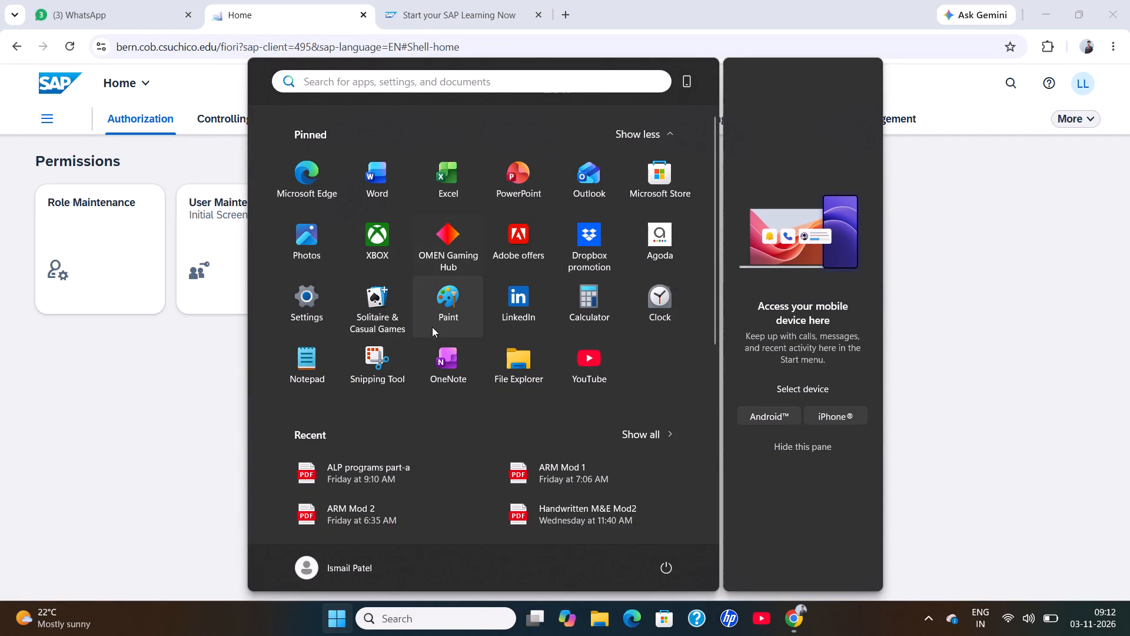
click(286, 380)
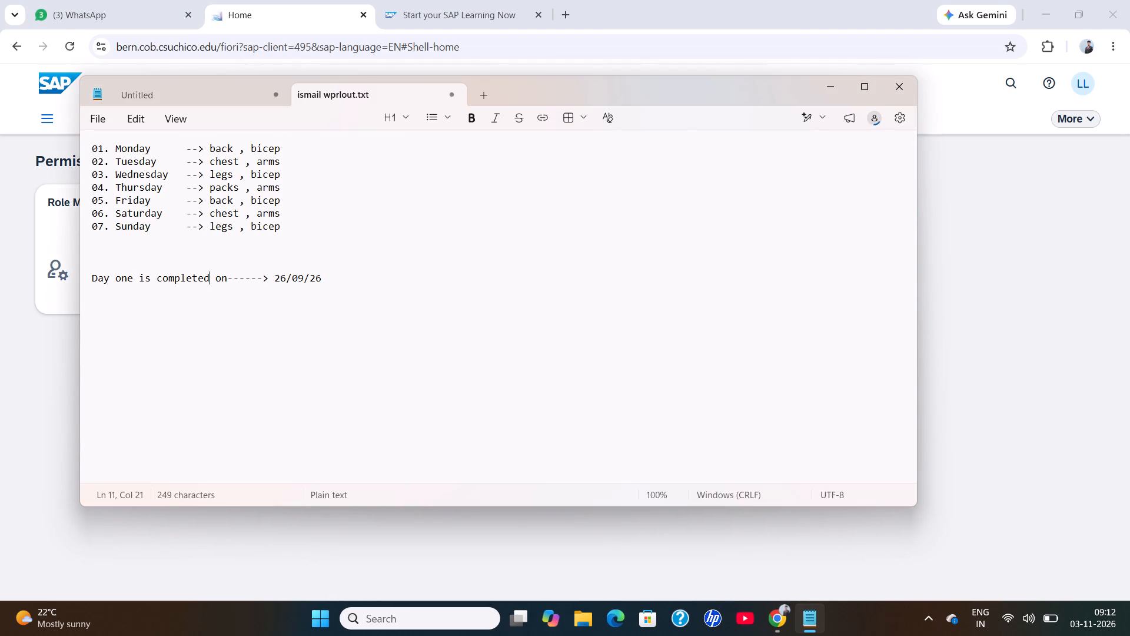
click(488, 101)
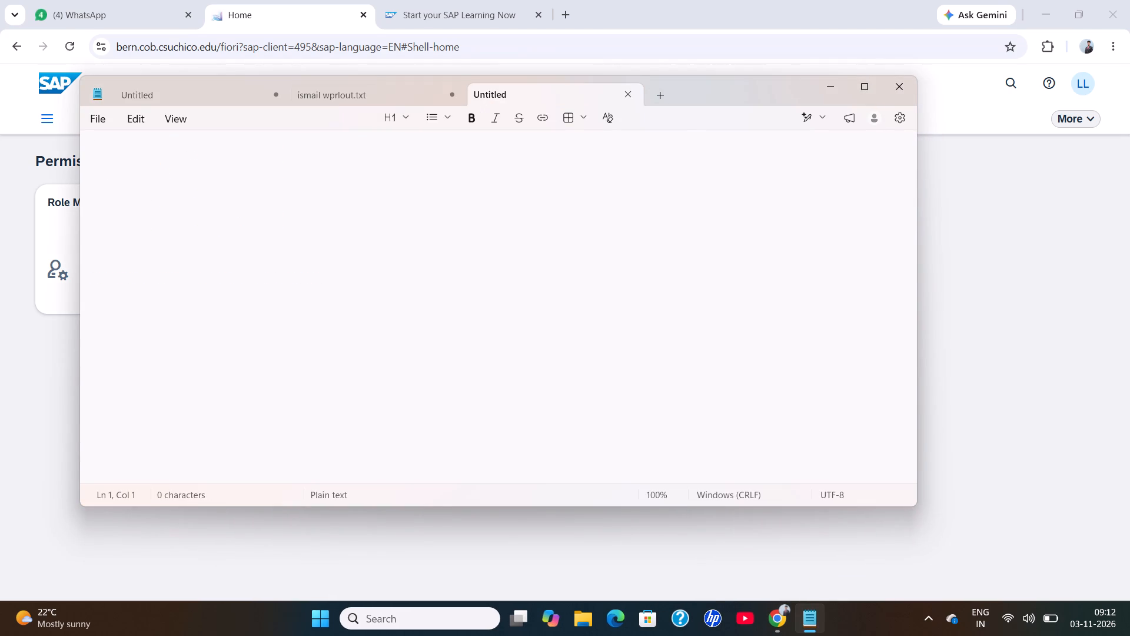
Begin the heading on the note's first line with the text "Bcycle transfer:".
key(b)
text(ICY)
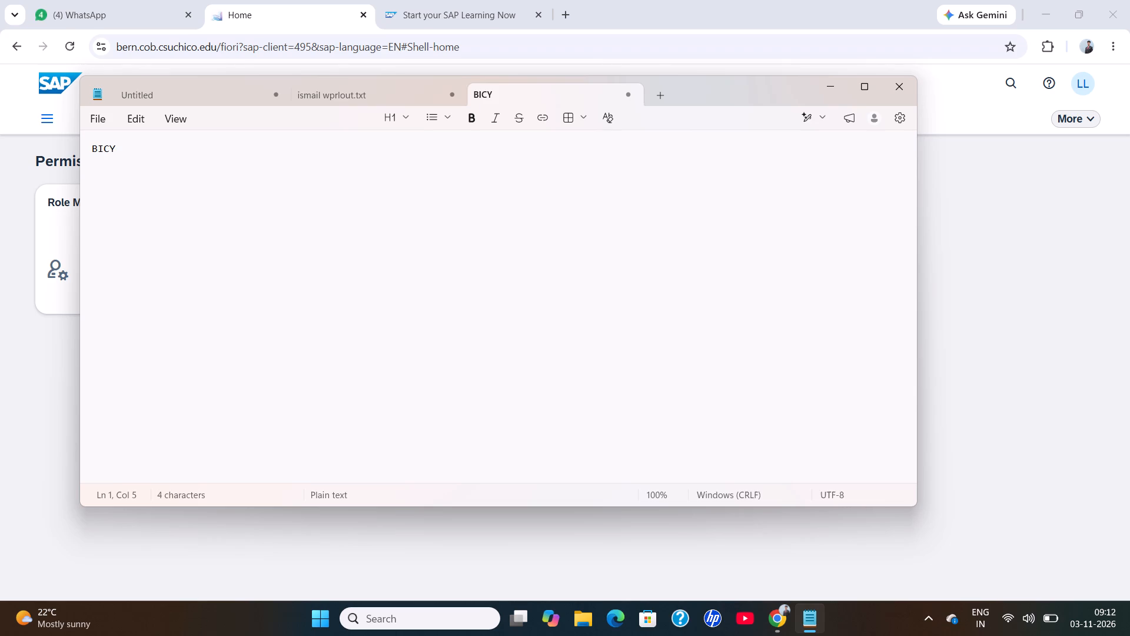
key(BackSpace)
key(BackSpace)
key(BackSpace)
text(cyc)
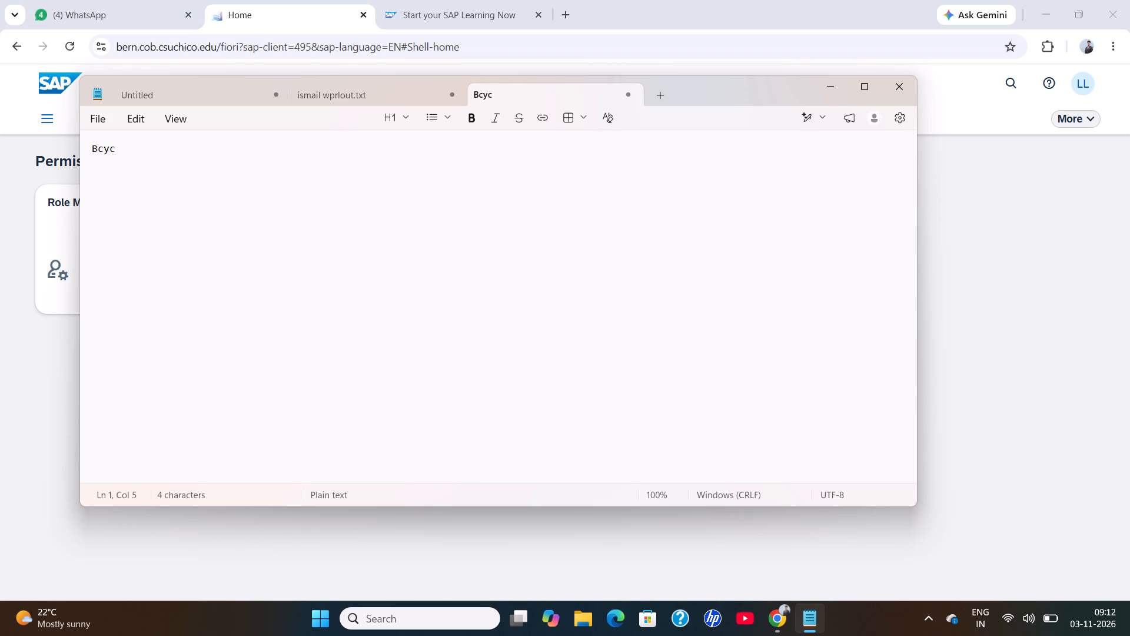
text(le transf)
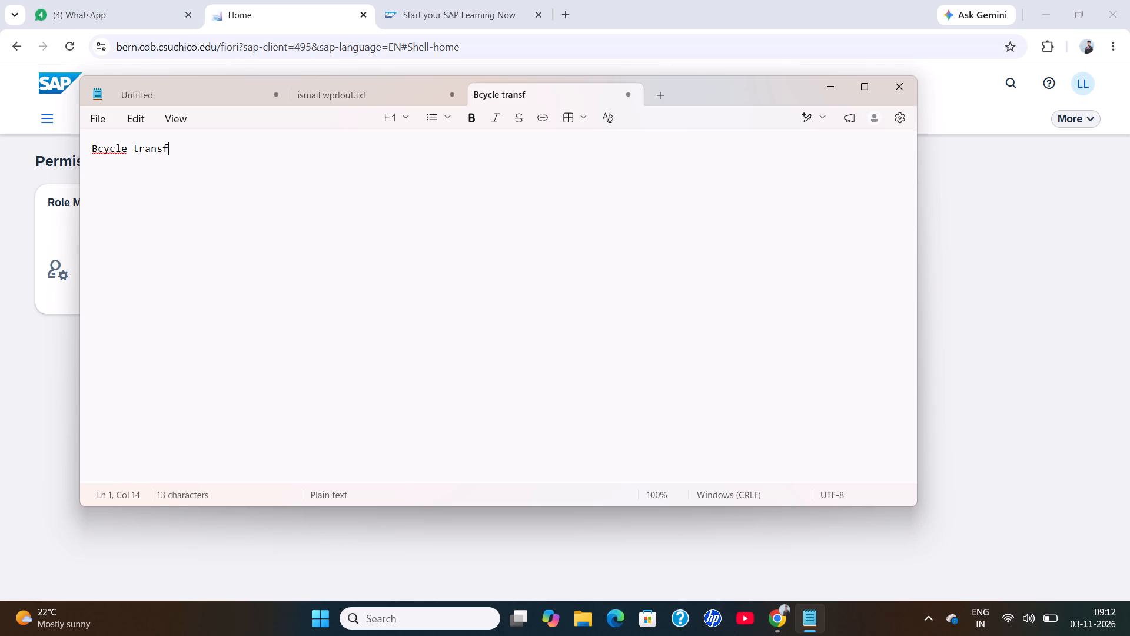
text(er)
key(semicolon)
key(BackSpace)
key(shift+colon)
Correct the spelling of the heading's first word to "Bicycle".
key(Left)
key(Left)
key(Left)
key(Left)
key(Left)
key(Left)
key(Left)
key(Left)
key(Left)
key(Left)
key(Left)
key(Left)
key(Left)
key(Left)
key(Left)
key(Left)
key(Right)
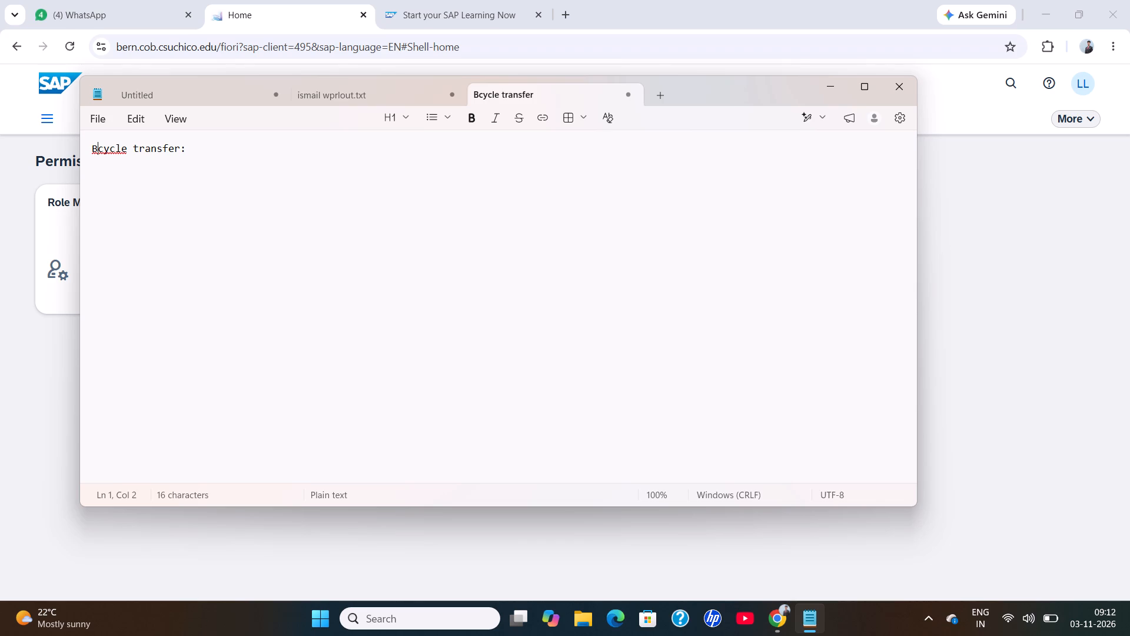
key(i)
Complete the heading with "problem statement" directly after the colon and leave a blank line beneath it.
key(Right)
key(Right)
key(Right)
key(Right)
key(Right)
key(Right)
key(Right)
key(Right)
key(Right)
key(Right)
key(Right)
key(Right)
key(Right)
key(Right)
key(Right)
key(Right)
key(Right)
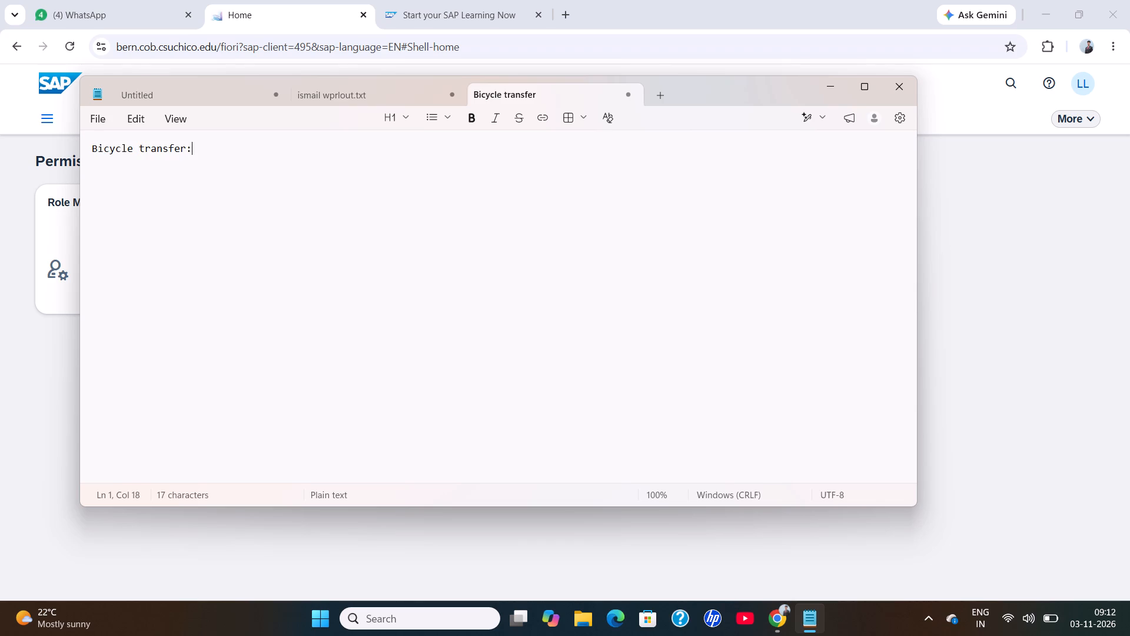
text(problem)
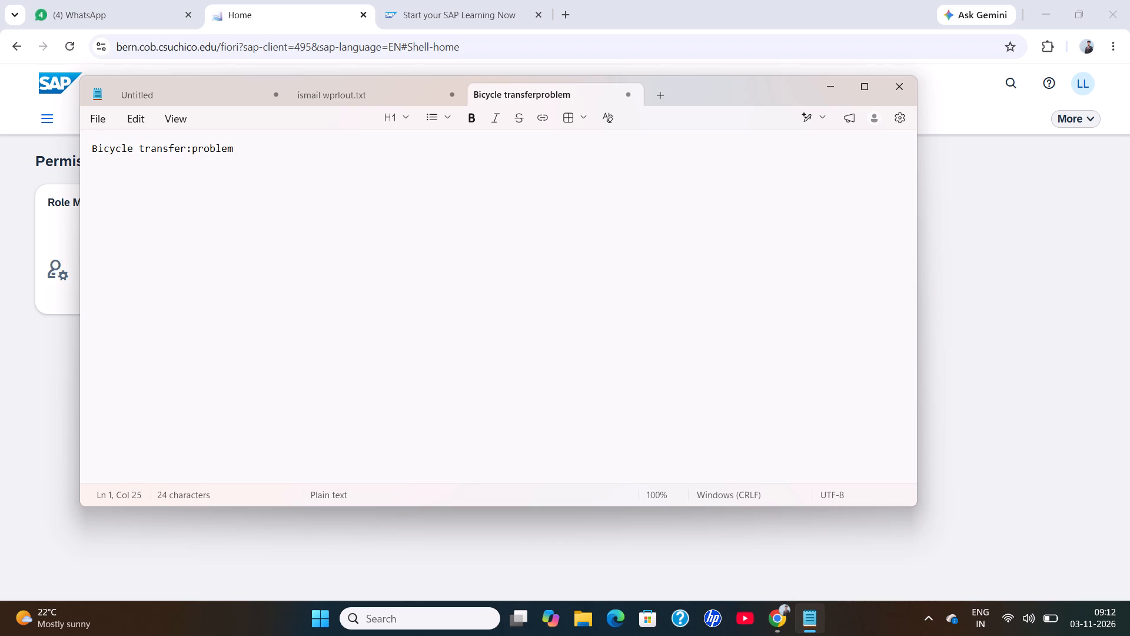
key(space)
text(statemenr)
key(BackSpace)
key(t)
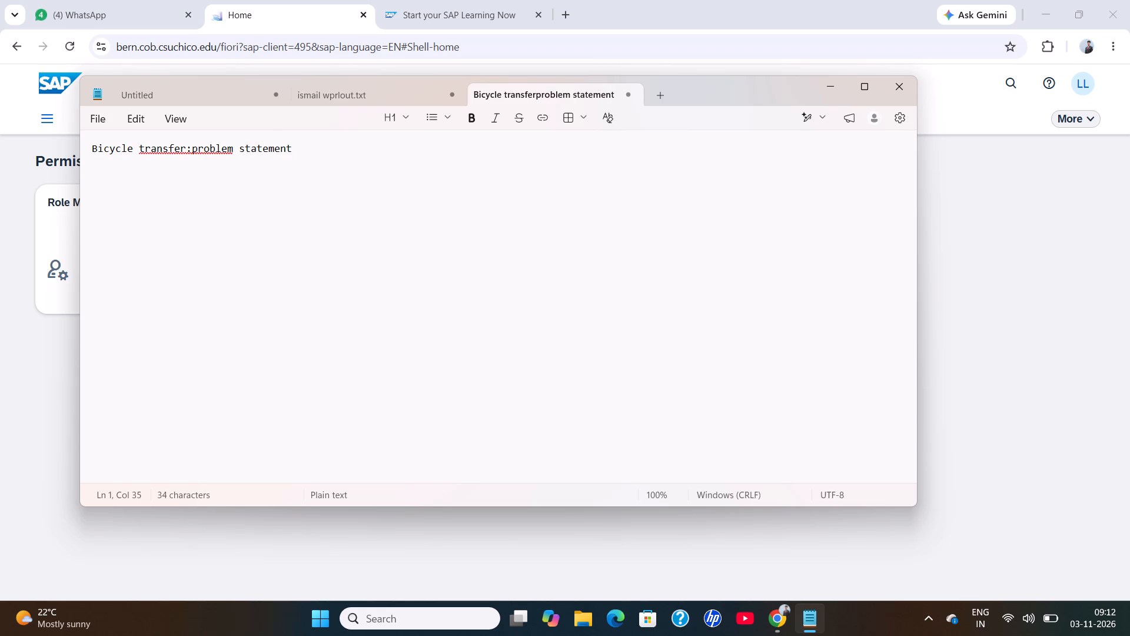
key(Return)
key(space)
key(Return)
Begin the problem statement on the third line with "transfer 10 delux touring bikes".
text(tra)
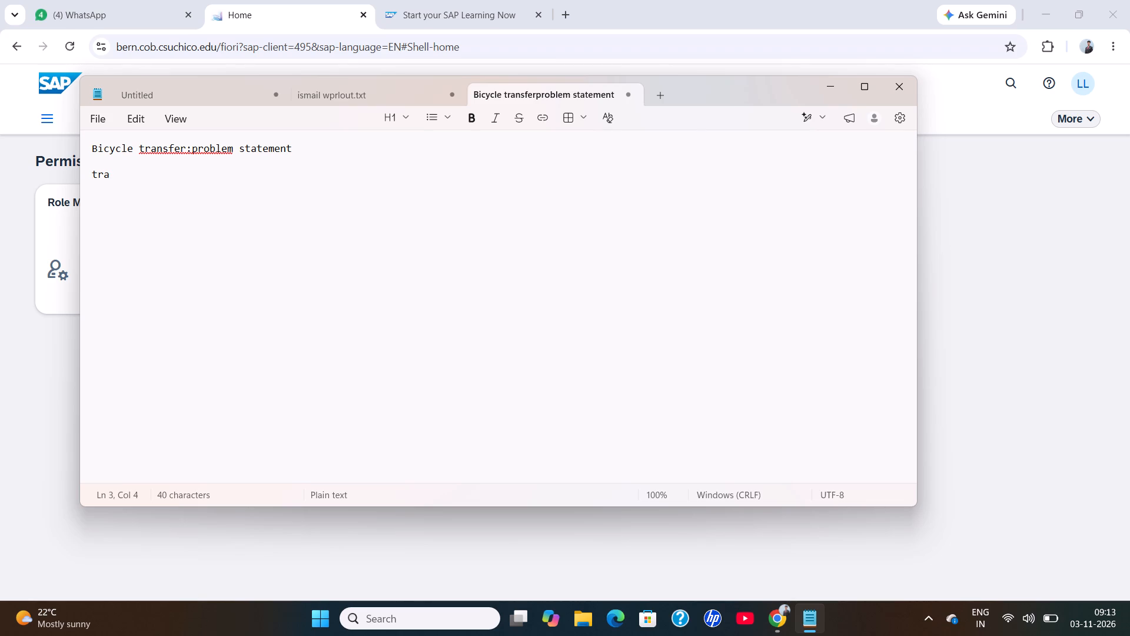
text(nsfer)
key(space)
text(10)
key(space)
text(de)
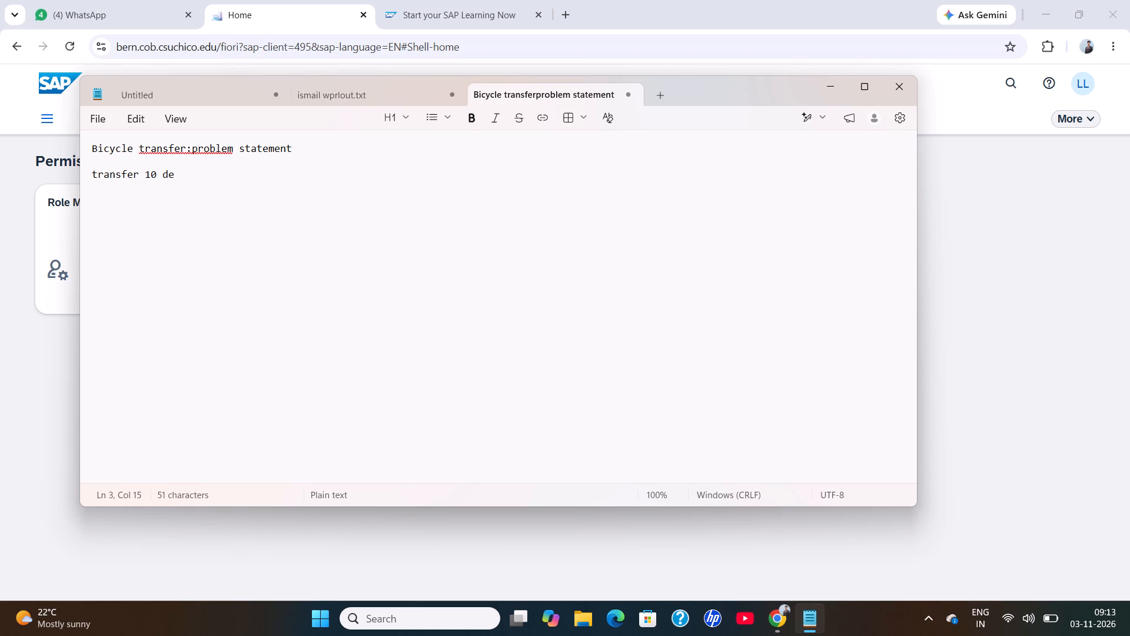
text(lu)
key(x)
key(space)
text(tou)
text(ring)
key(space)
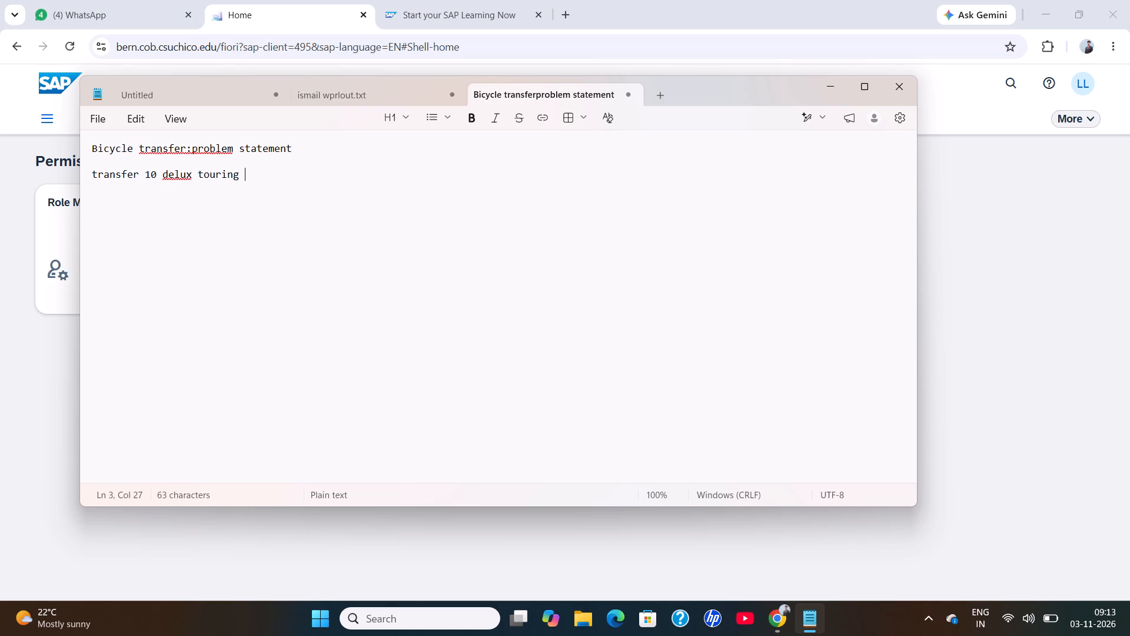
text(bikes)
Finish the sentence with "from dalls to san diego'" and start a new line below it.
key(space)
text(from)
key(space)
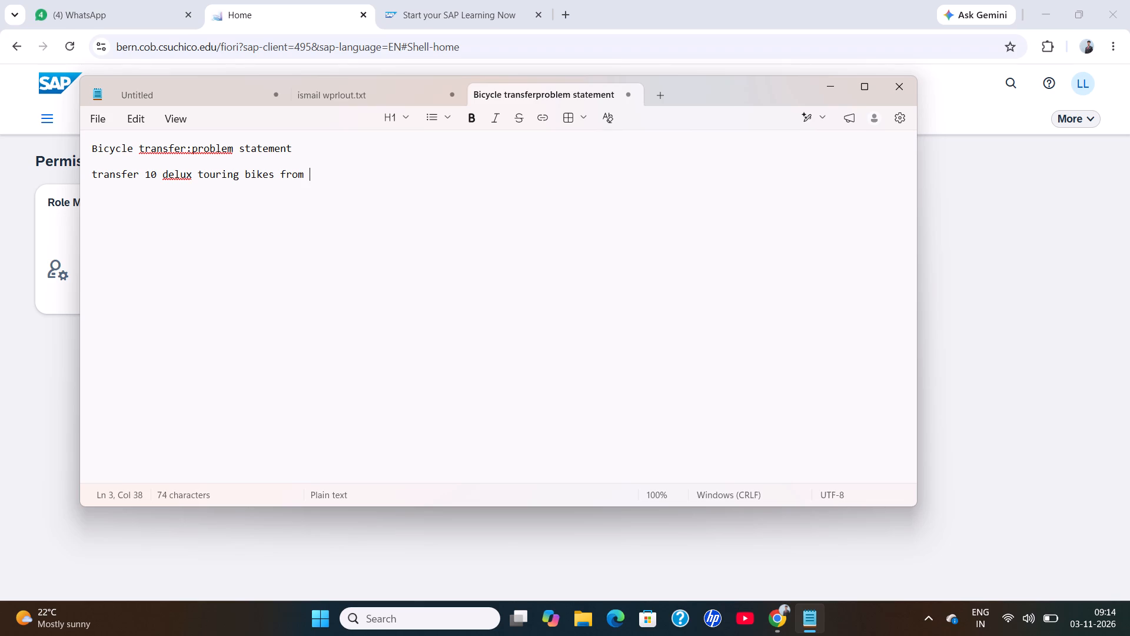
key(d)
text(alls)
key(space)
text(to)
key(space)
text(san)
key(space)
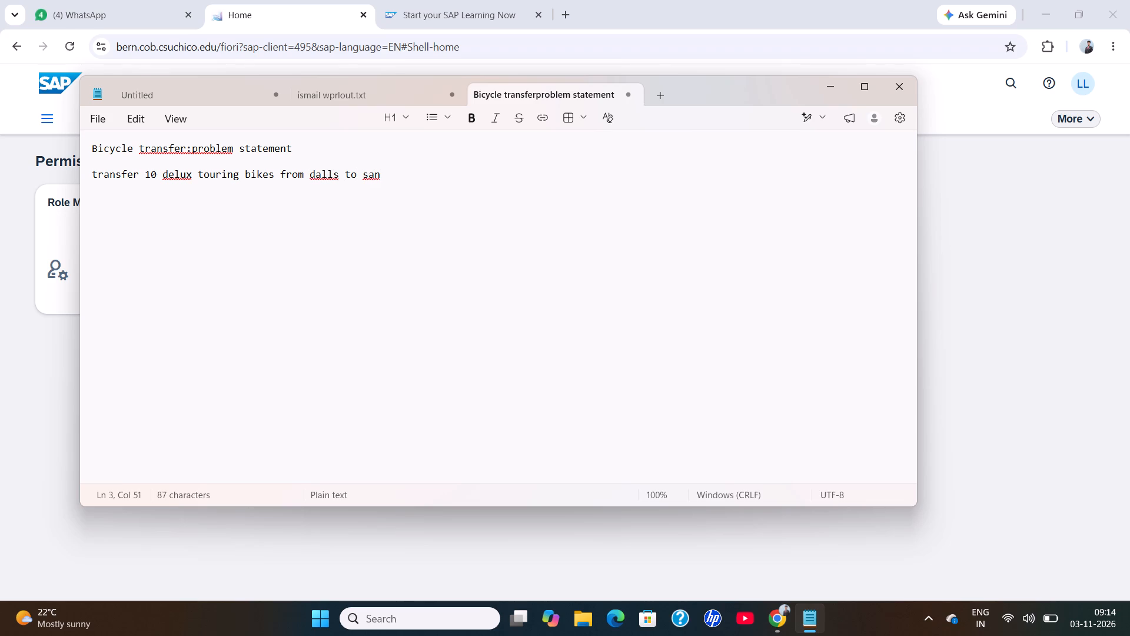
text(di)
key(e)
text(go)
key(apostrophe)
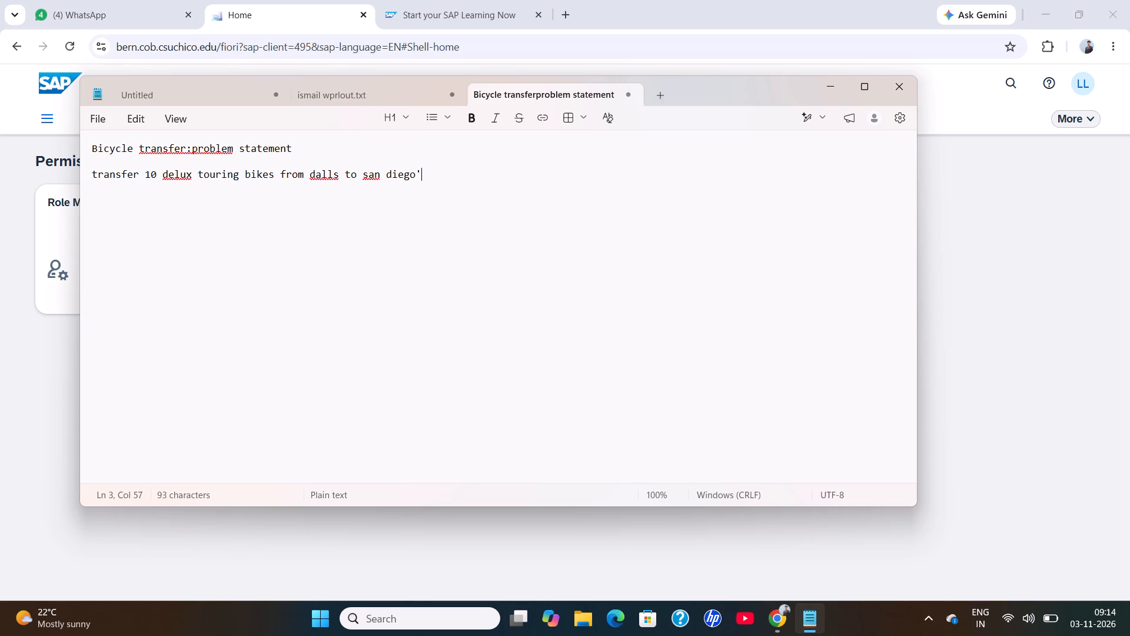
key(Return)
Replace the apostrophe after "san diego" with a period and leave a blank line beneath the sentence.
key(Return)
key(BackSpace)
key(BackSpace)
key(BackSpace)
key(apostrophe)
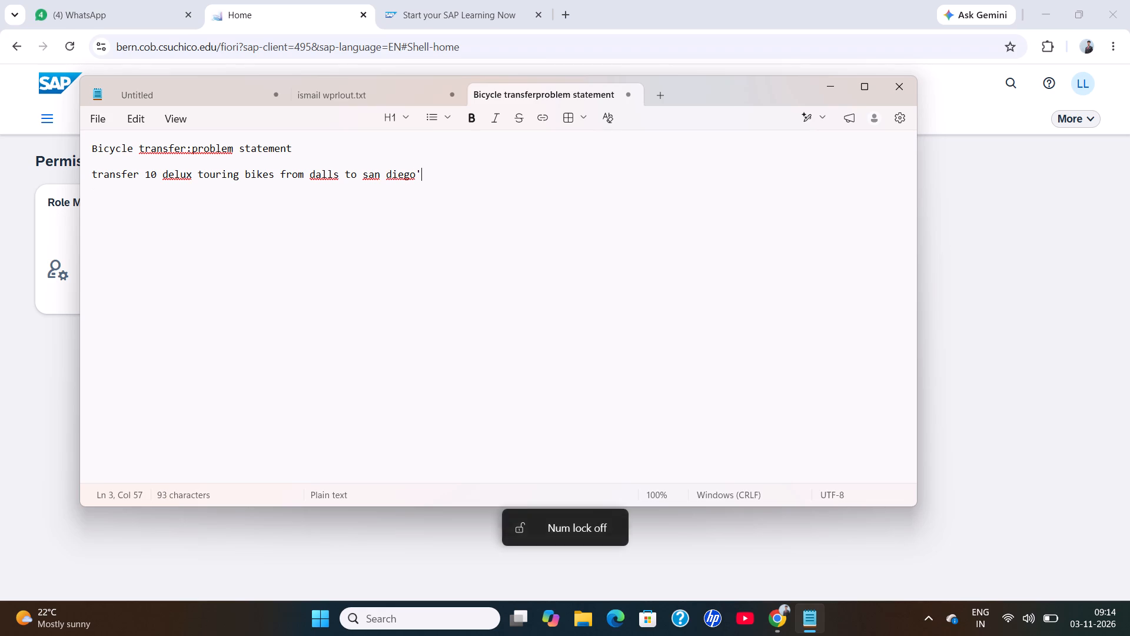
key(BackSpace)
key(period)
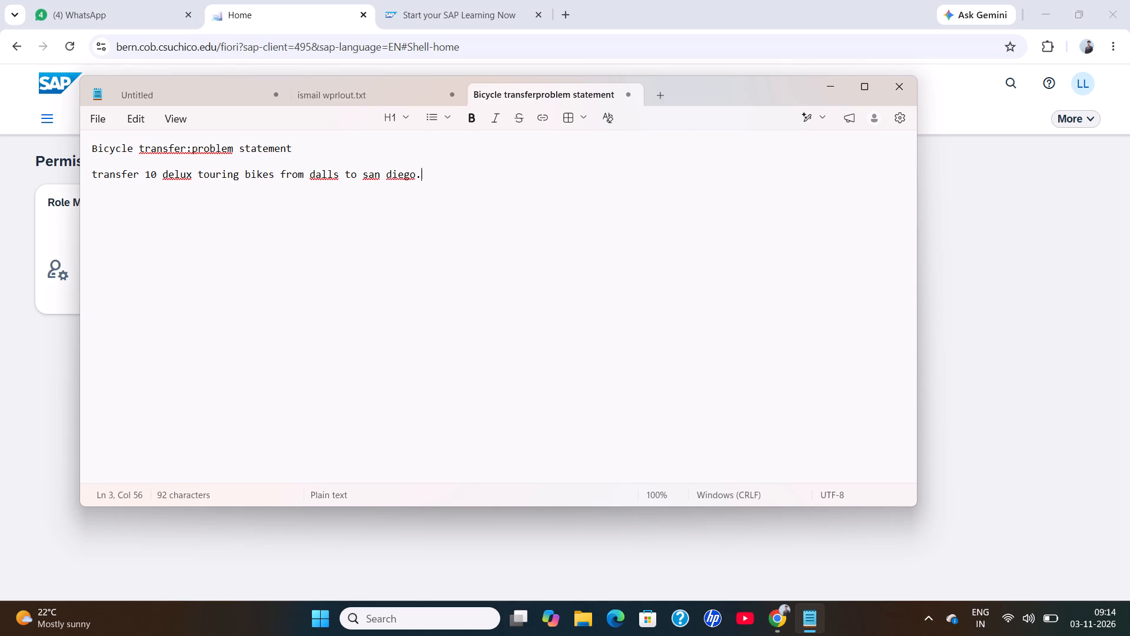
key(Return)
key(Return)
Add the line "demonstration values" below the transfer sentence and start a new line under it.
text(dem)
text(onstrat)
key(e)
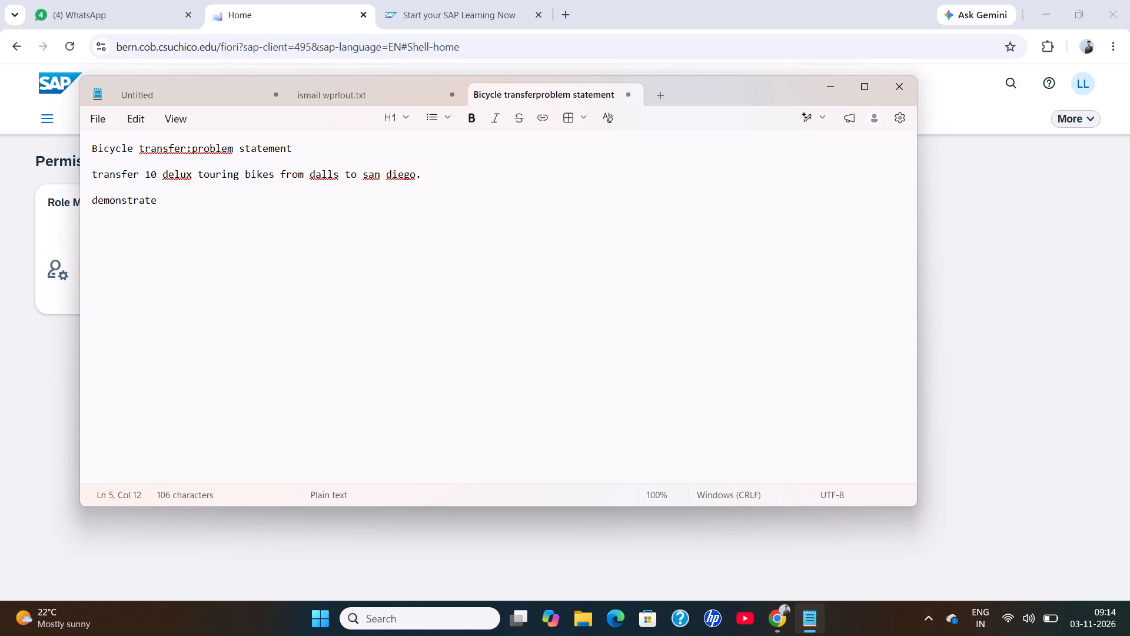
key(BackSpace)
text(io)
text(n)
key(space)
text(value)
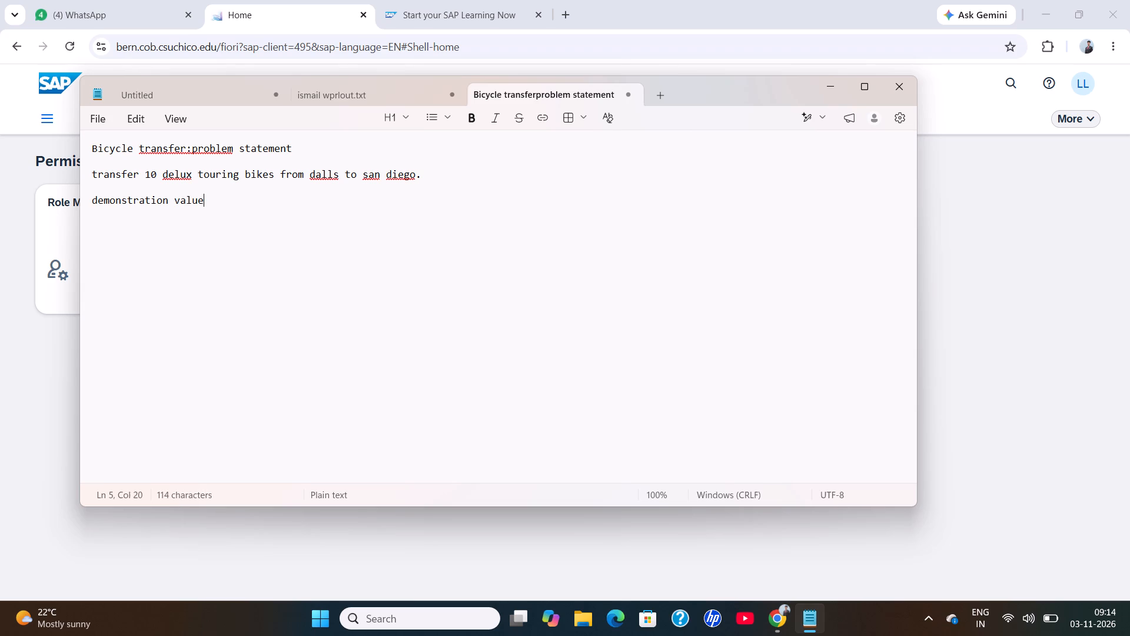
key(s)
key(Return)
Add the line "material and locations" directly under "demonstration values" and leave a blank line beneath it.
text(material)
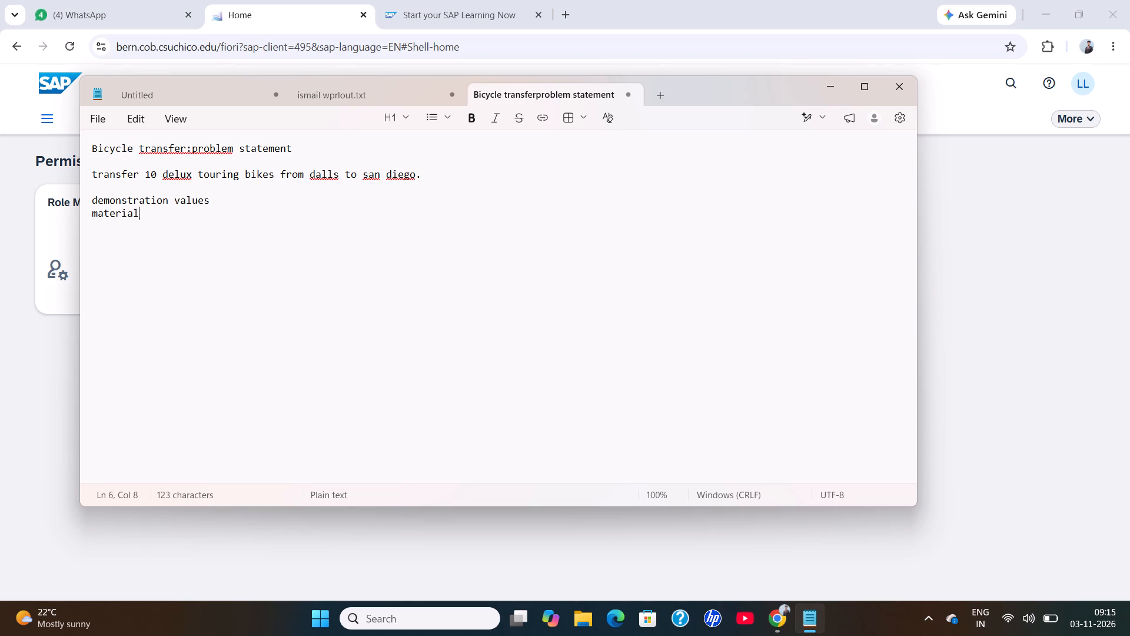
key(space)
text(and)
key(space)
key(l)
text(ocatiom)
key(BackSpace)
text(ns)
key(Return)
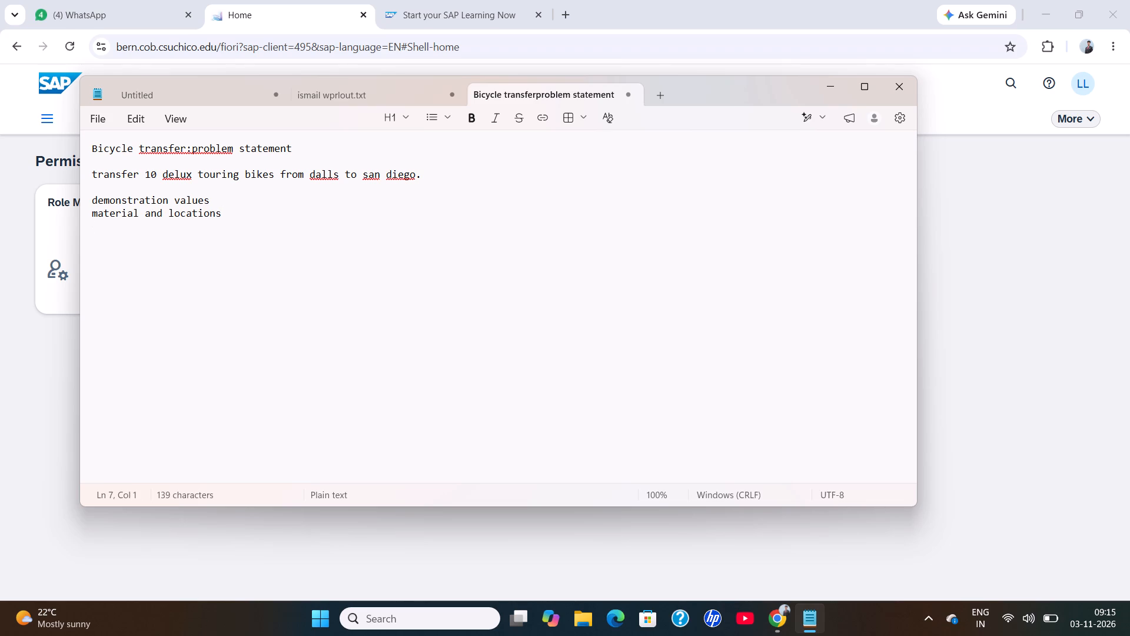
key(Return)
Enter the material entry "Material:DXTR1044" on the eighth line.
text(Ma)
text(teria)
key(l)
key(shift+colon)
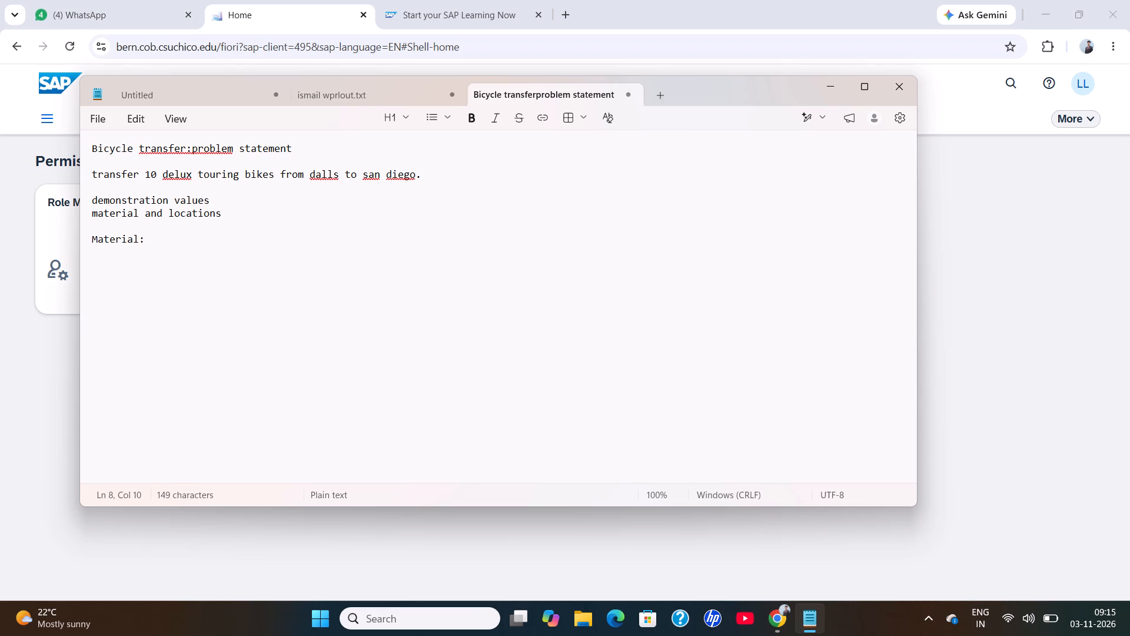
key(shift+d)
key(shift+x)
key(shift+t)
key(shift+r)
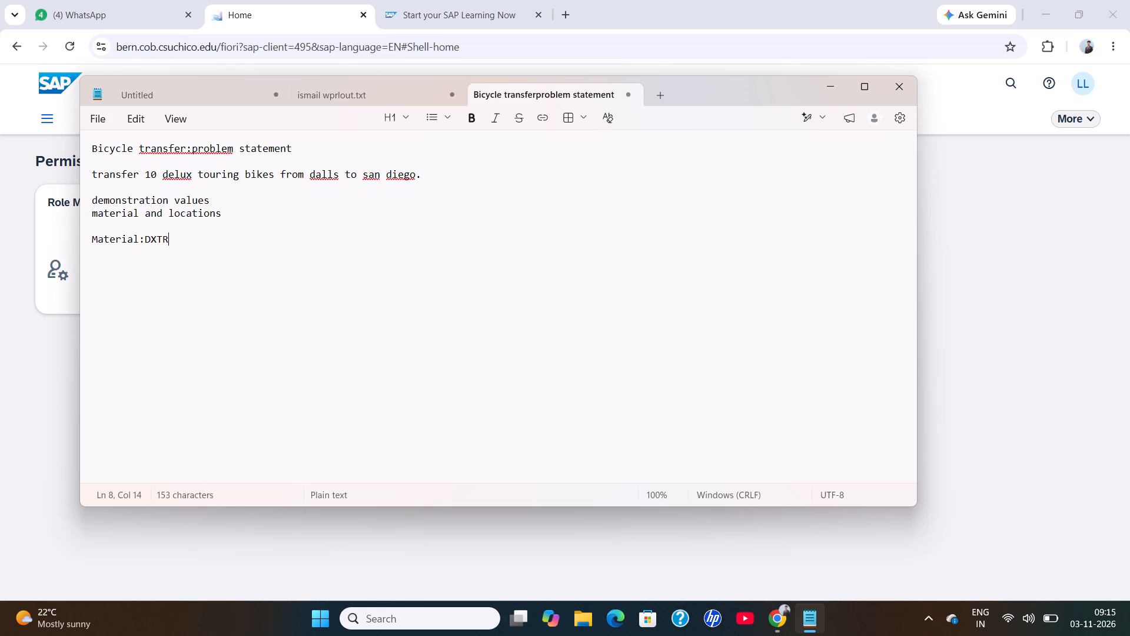
key(shift+exclam)
key(shift+parenright)
key(shift+BackSpace)
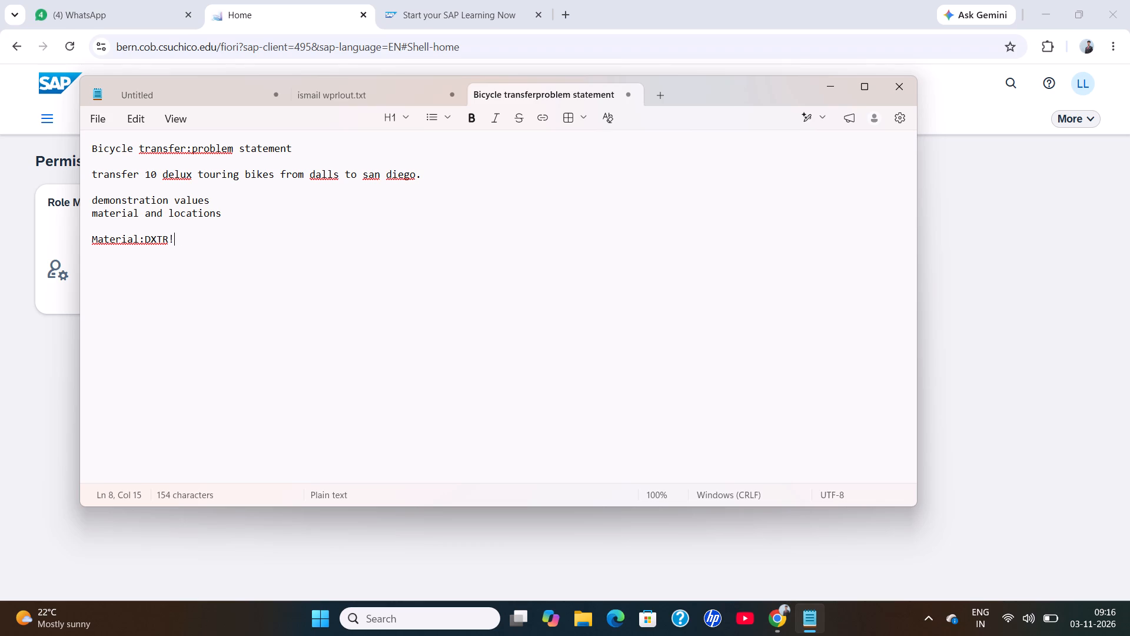
key(shift+BackSpace)
key(1)
key(0)
text(44)
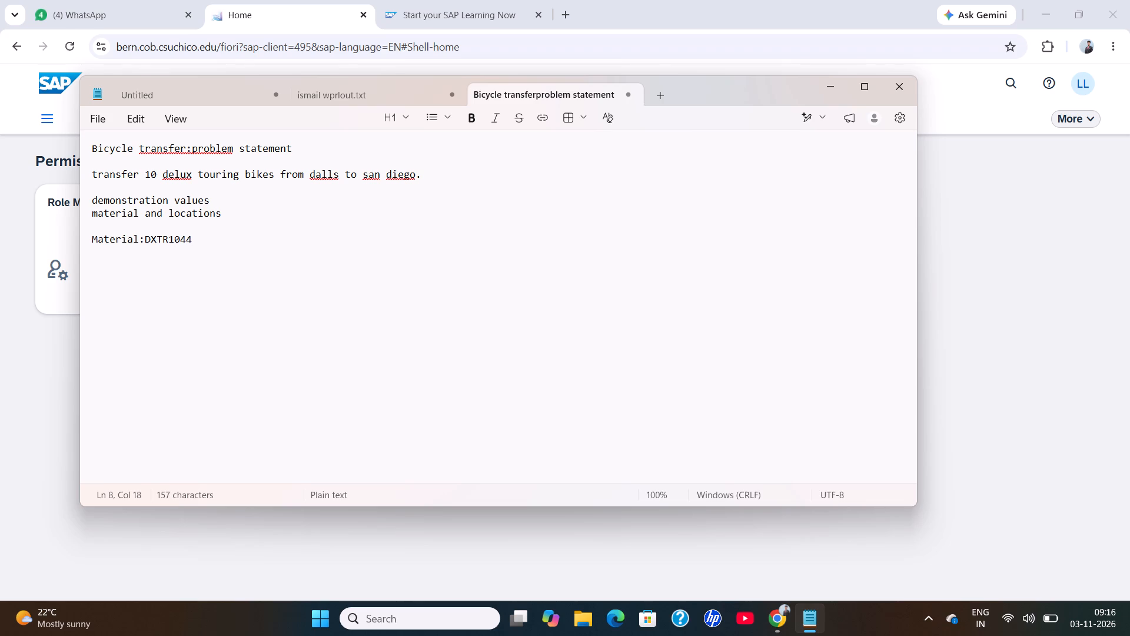
Append "-Deluxe touring bike (black)" to the material entry DXTR1044 and start a new line below it.
key(minus)
text(De)
key(l)
key(u)
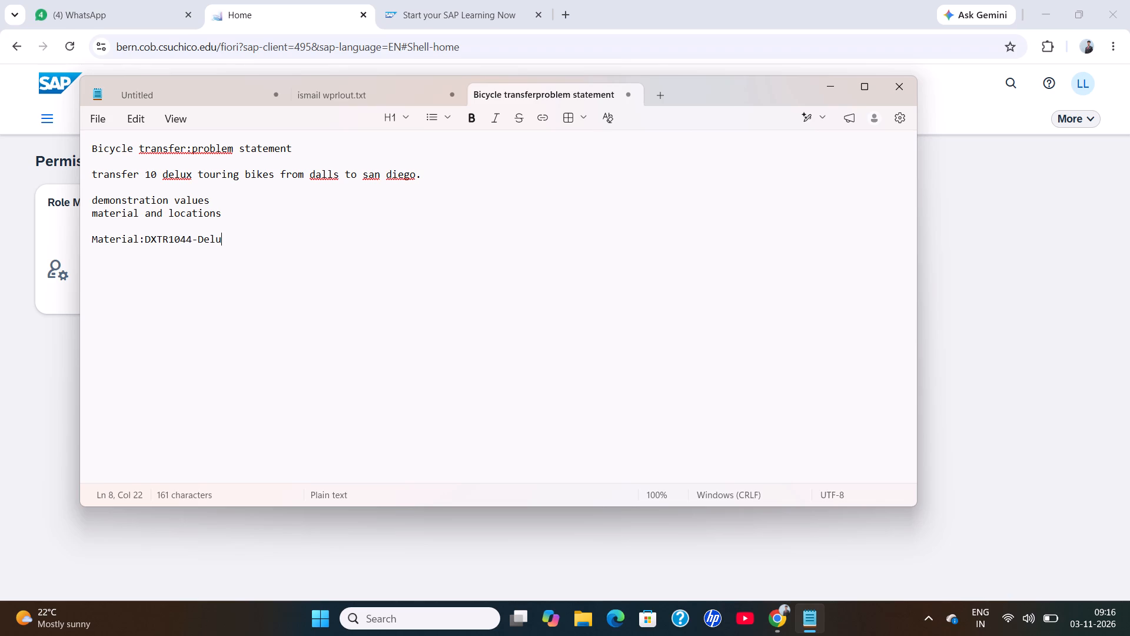
text(xe)
key(space)
text(touring)
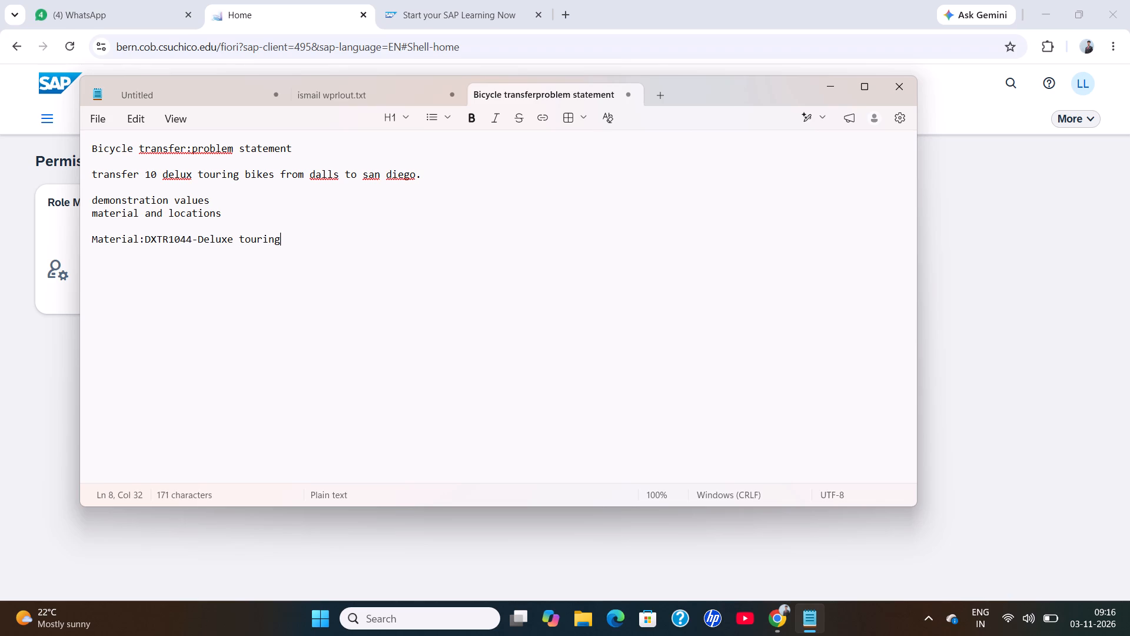
key(space)
text(bike)
key(space)
text((black))
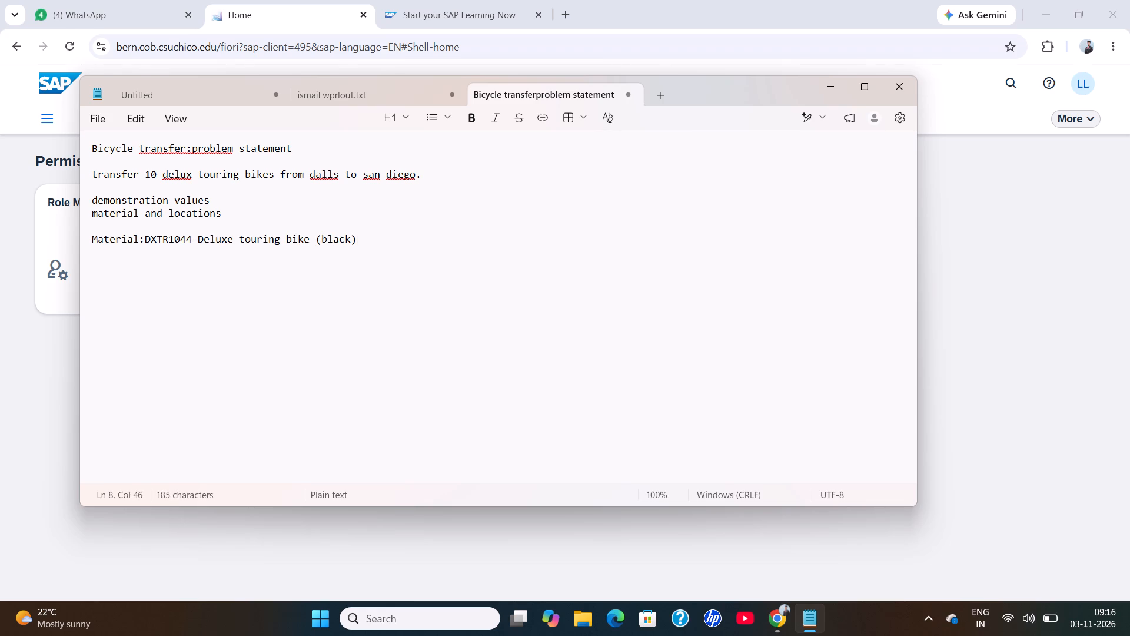
key(Return)
Add the line "quantity:10EA" under the material entry and start a new line beneath it.
text(quanti)
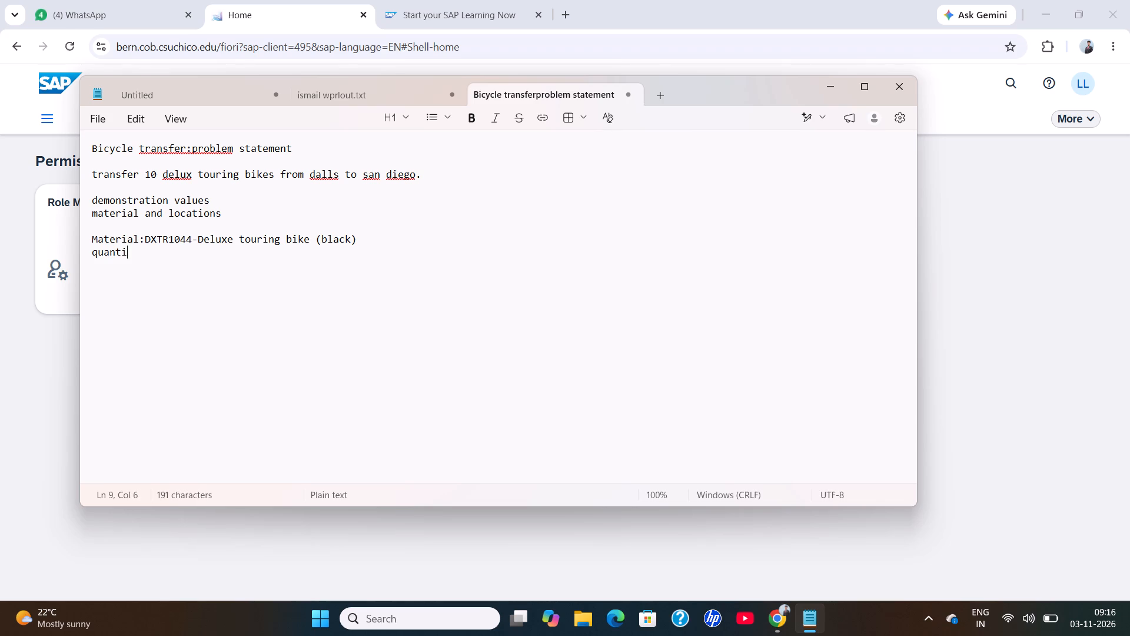
text(ty)
key(shift+colon)
text(10)
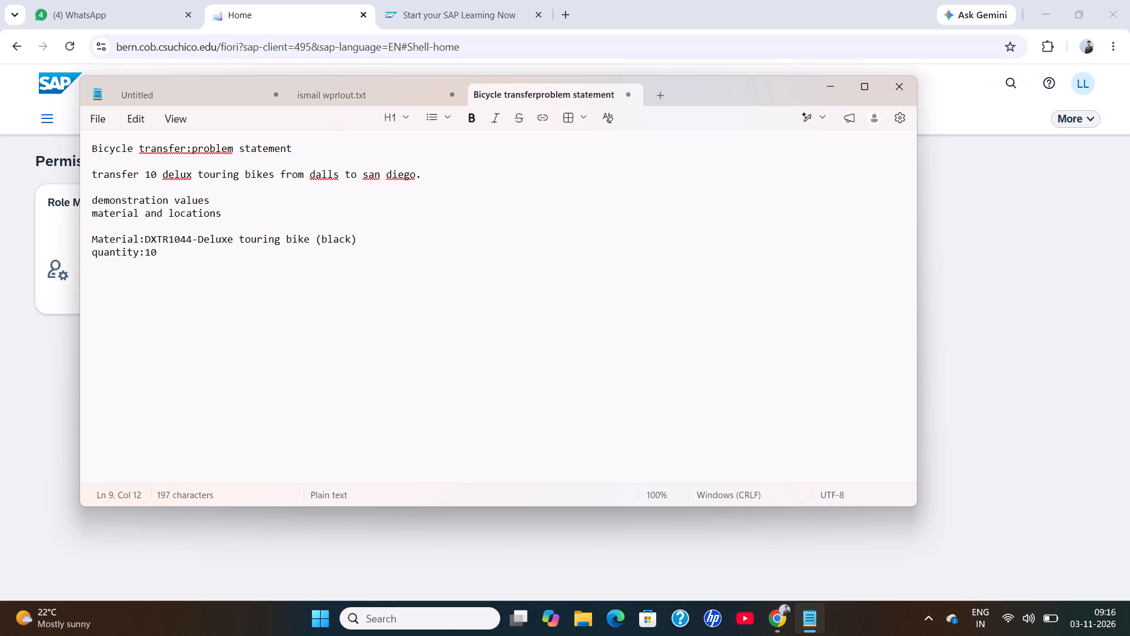
text(EA)
key(Return)
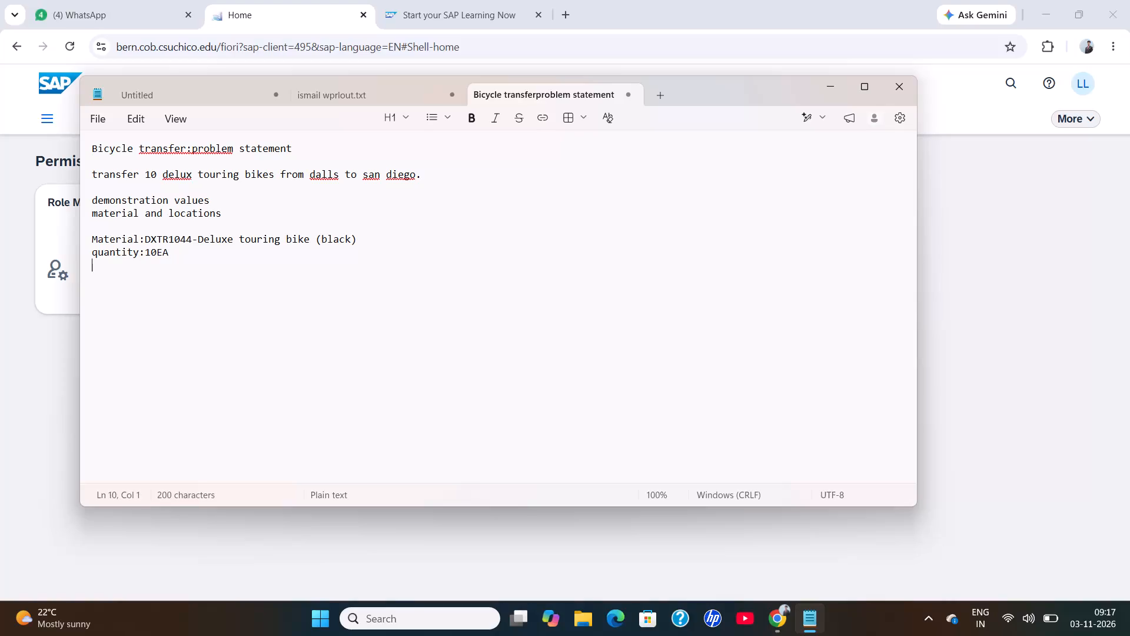
Add the line "supplying plant:DL00-Dallas" under the quantity and start a new line beneath it.
text(suppl)
key(y)
text(in)
text(g)
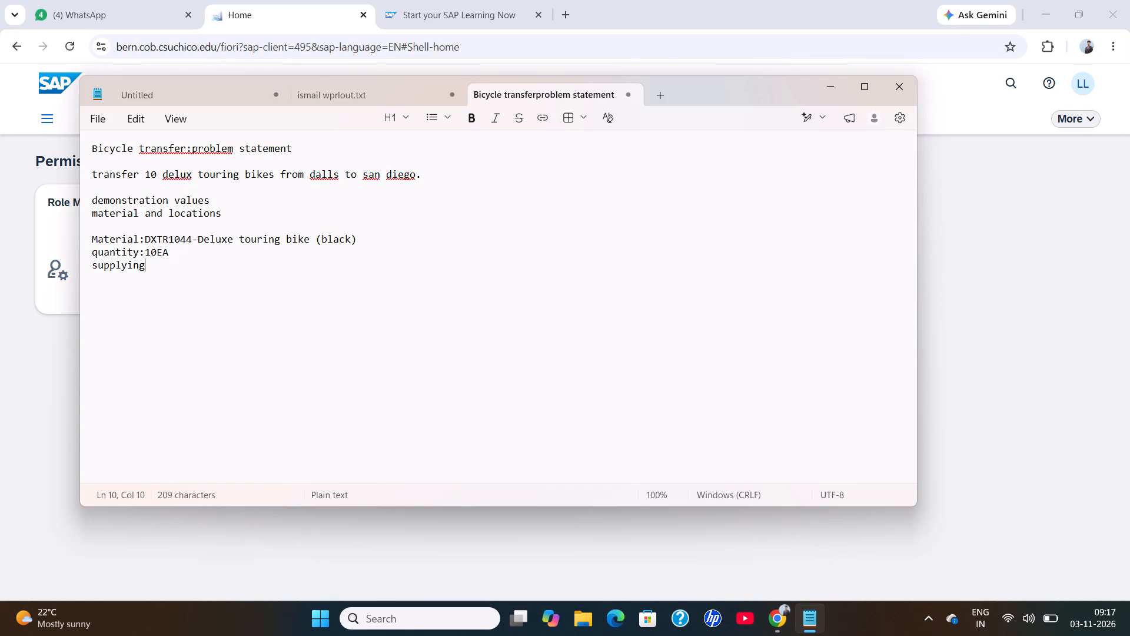
key(space)
text(planr)
key(BackSpace)
key(t)
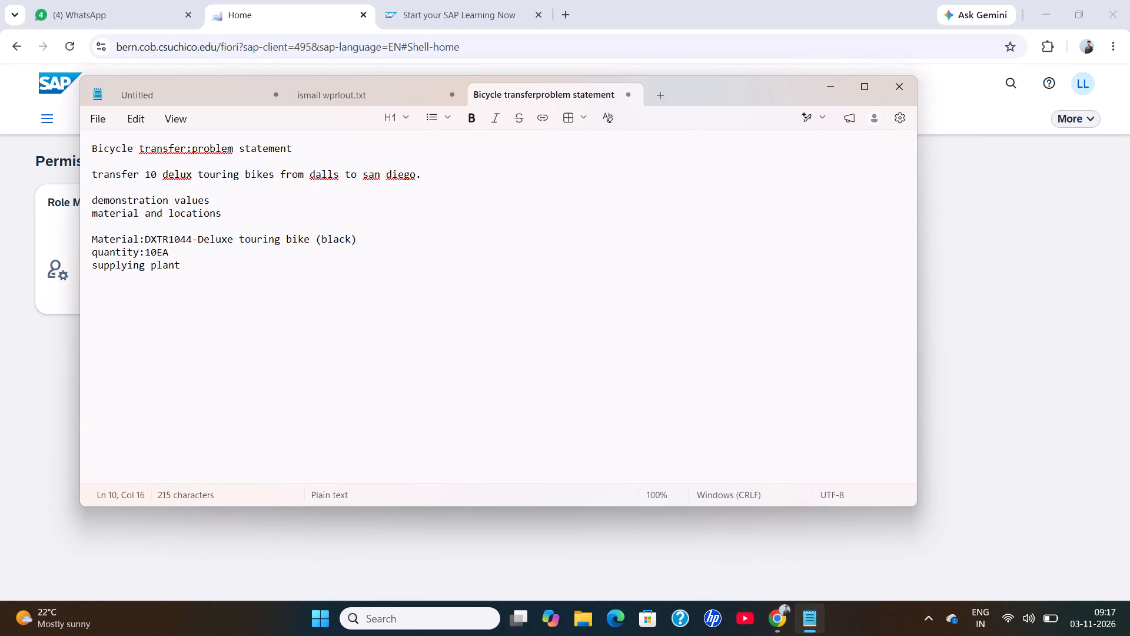
key(shift+colon)
text(DL)
text(00)
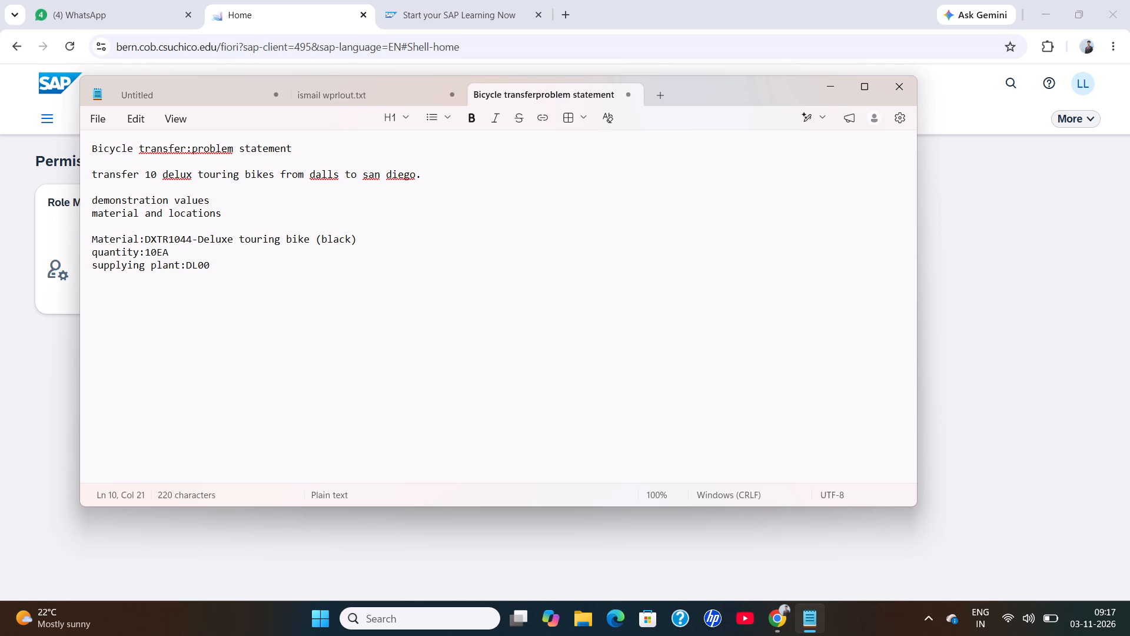
key(minus)
text(Dalla)
key(s)
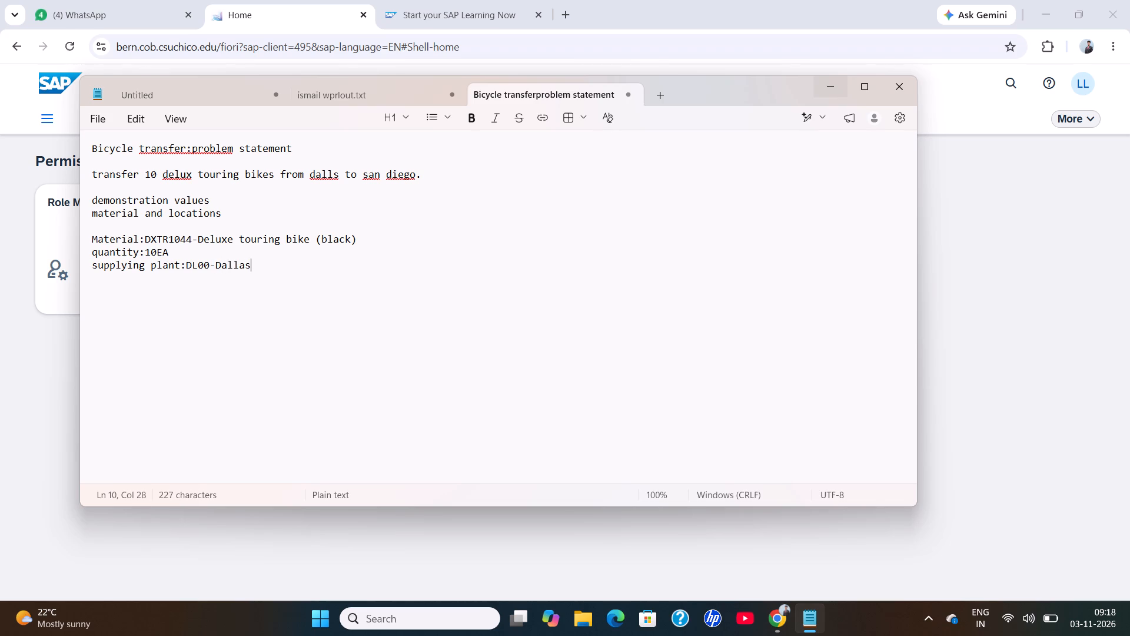
key(Return)
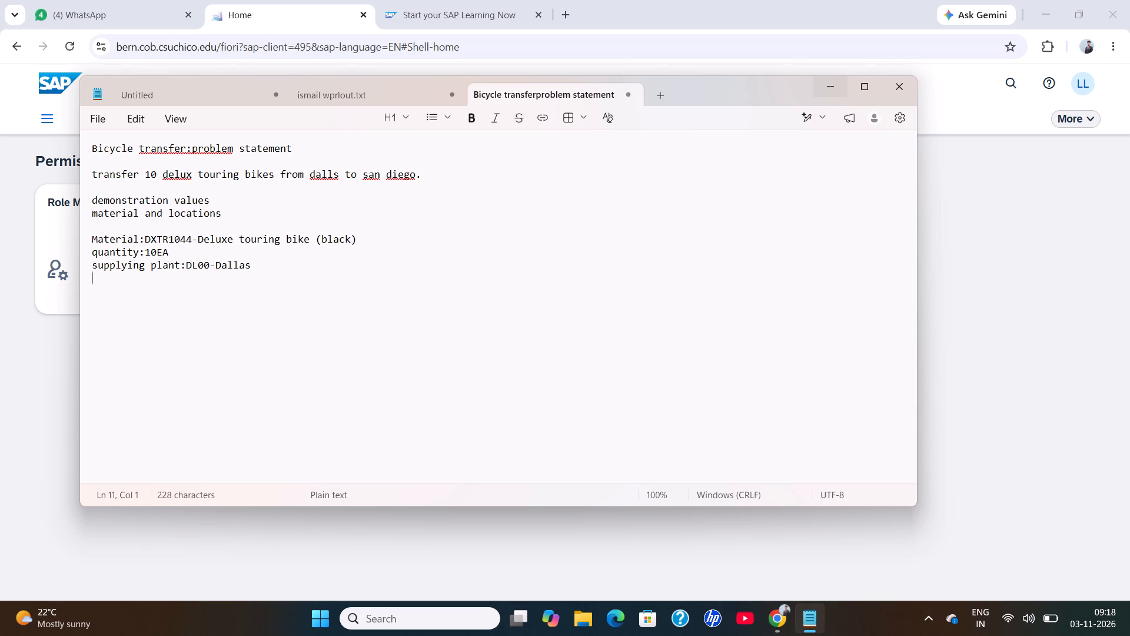
Enter the label "reciving plant:" on the line under the supplying plant.
text(re)
text(civing plant)
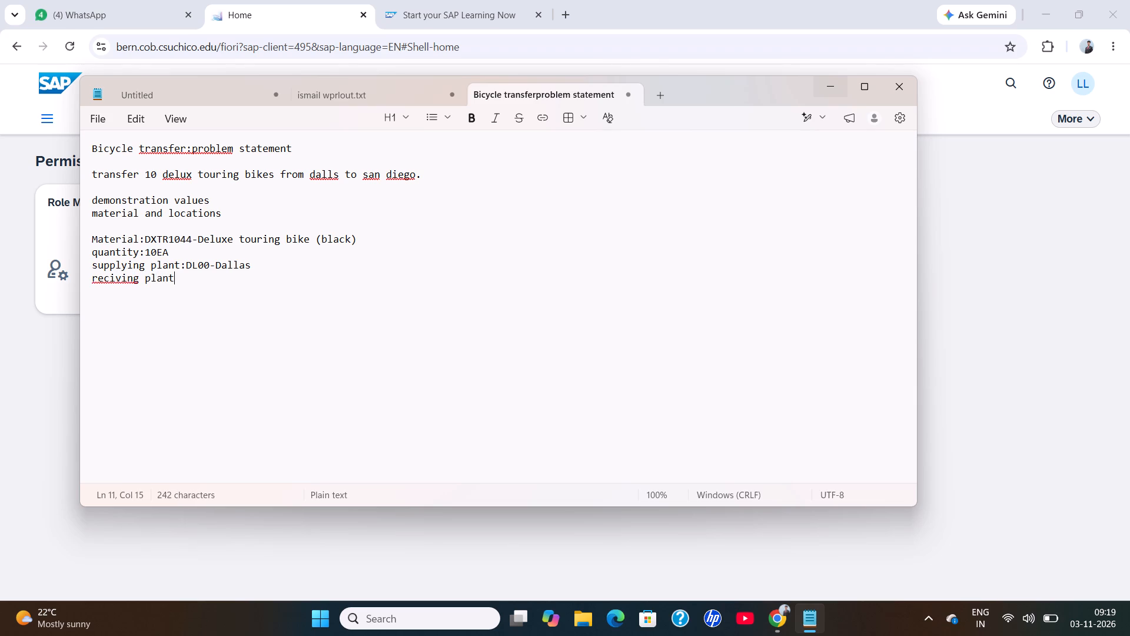
key(shift+colon)
Correct the spelling of "reciving" to "receiving" in the plant label on the last line.
key(Left)
key(Left)
key(Left)
key(Left)
key(Left)
key(Left)
key(Left)
key(Left)
key(Left)
key(Left)
key(Left)
key(Left)
key(e)
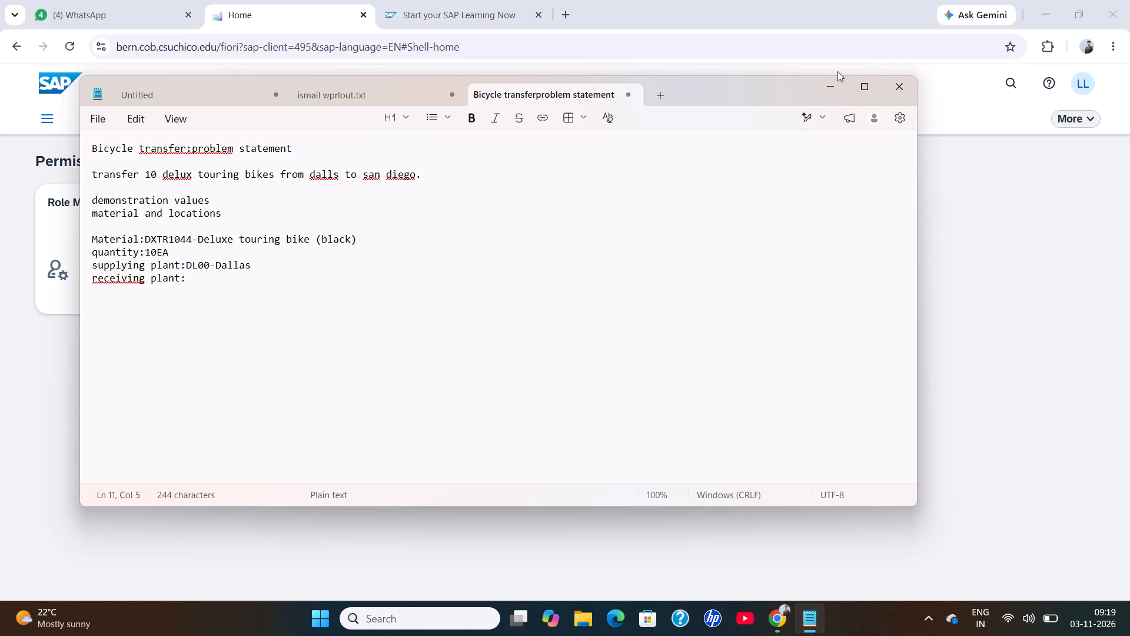
Complete the receiving plant line with the value "SD00-san diego" after the colon.
key(Right)
key(Right)
key(Right)
key(Right)
key(Right)
key(Right)
key(Right)
key(Right)
key(Right)
key(Right)
key(Right)
key(Right)
text(SD)
text(00)
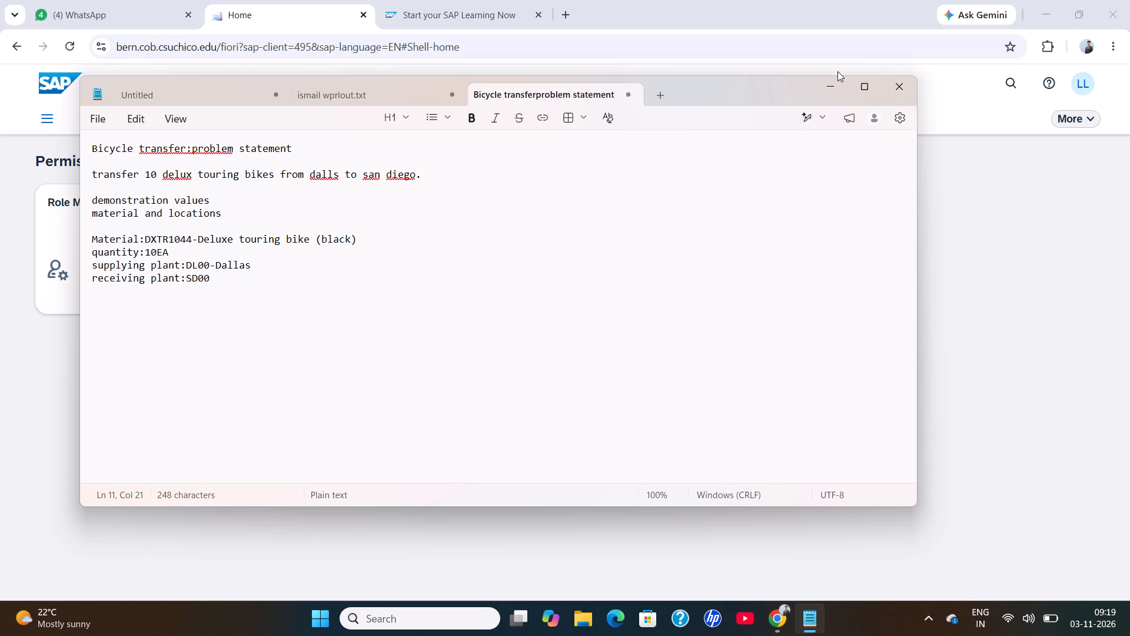
text(-san)
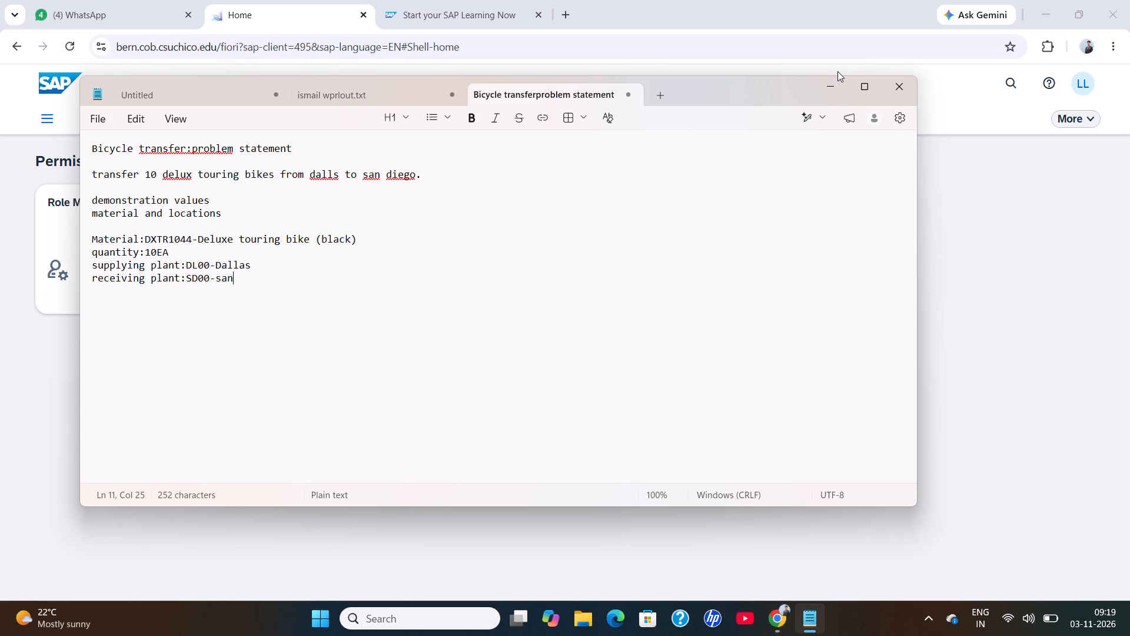
key(space)
text(die)
text(go)
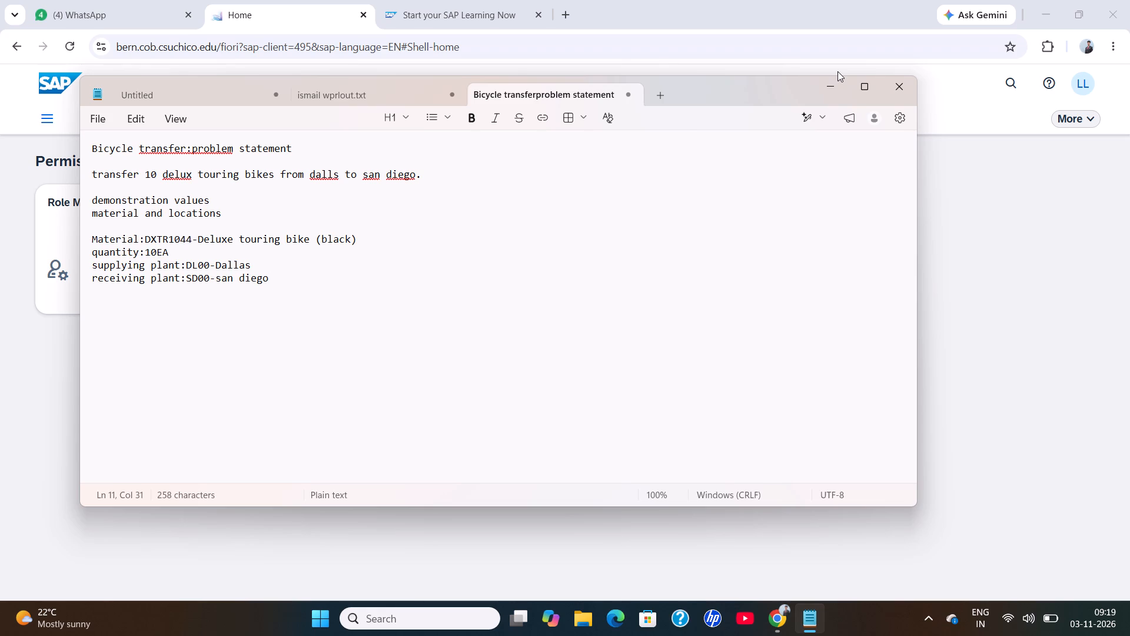
Add the line "storage plant:FG00-finish goods" under the receiving plant and start a new line beneath it.
key(Return)
text(stora)
text(ge plant)
key(shift+colon)
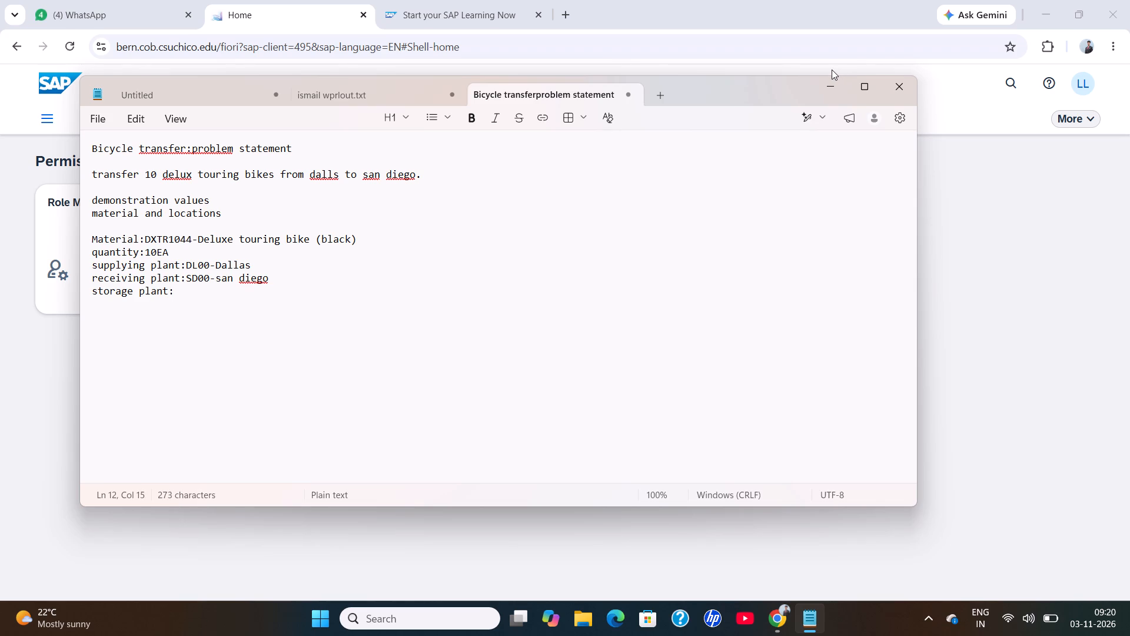
text(FG)
text(00)
key(minus)
text(fini)
text(sh goo)
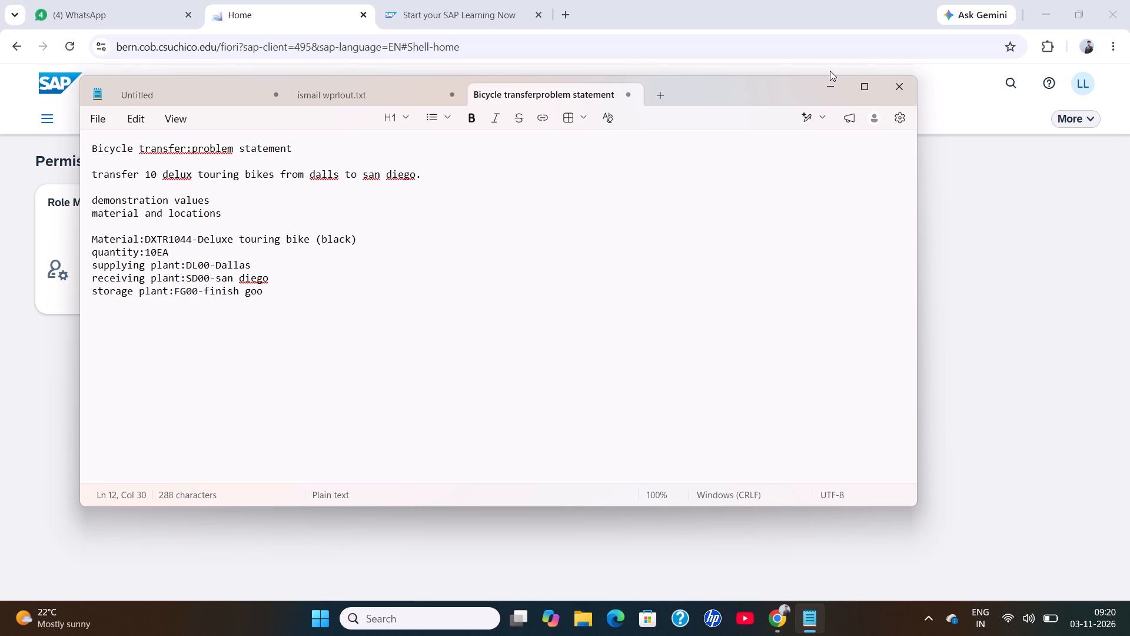
text(ds)
key(Return)
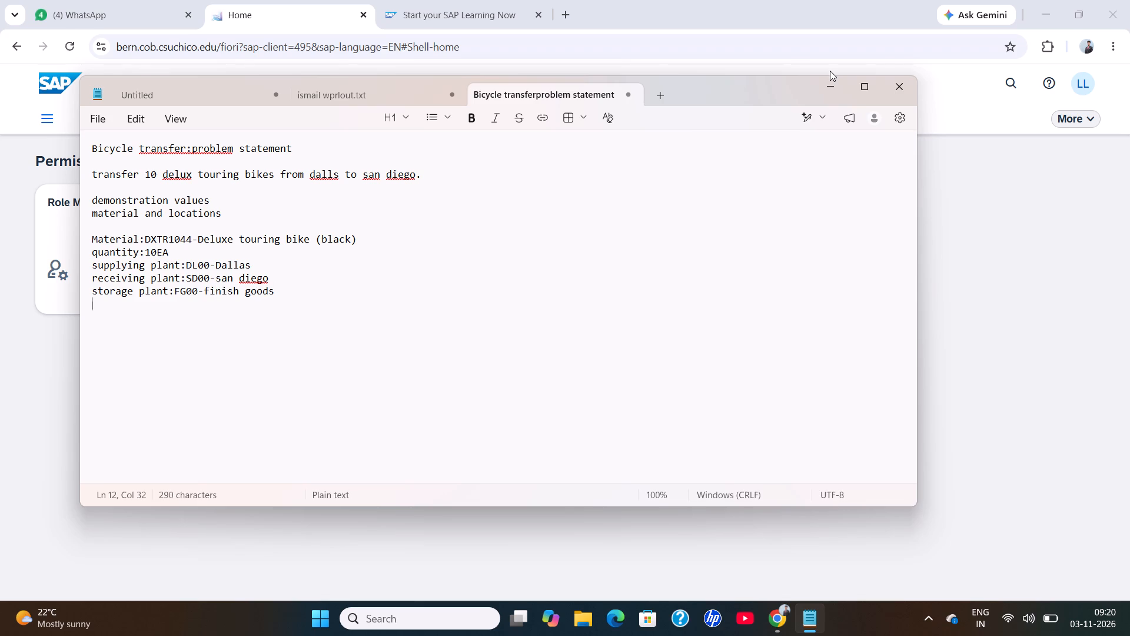
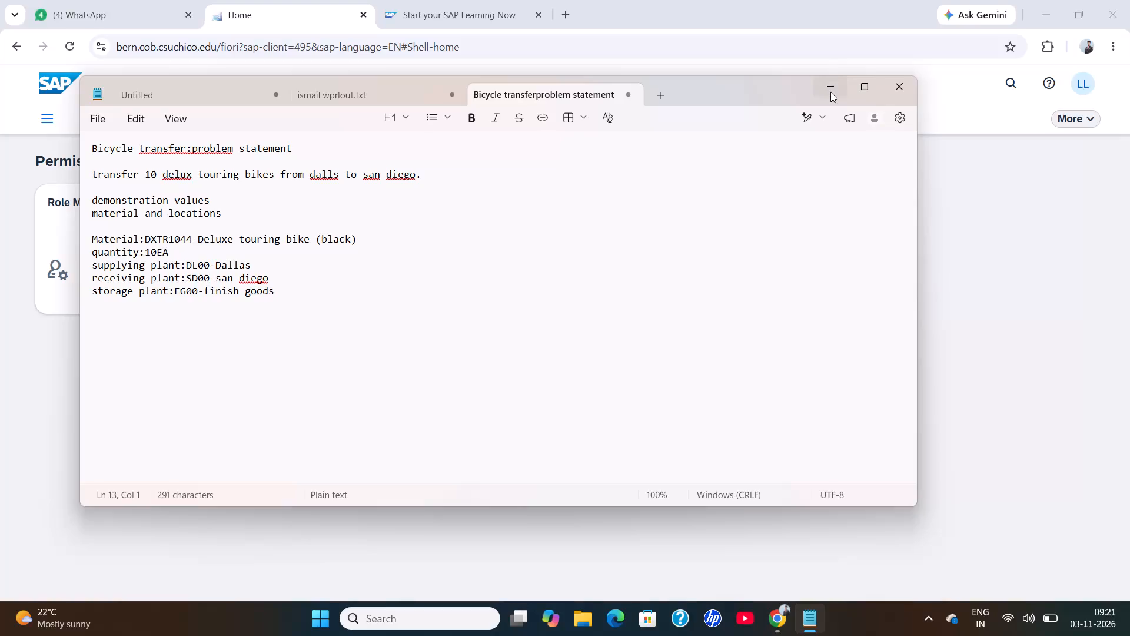
Minimize the Notepad problem statement and open the Warehouse Management space in SAP Fiori.
click(830, 92)
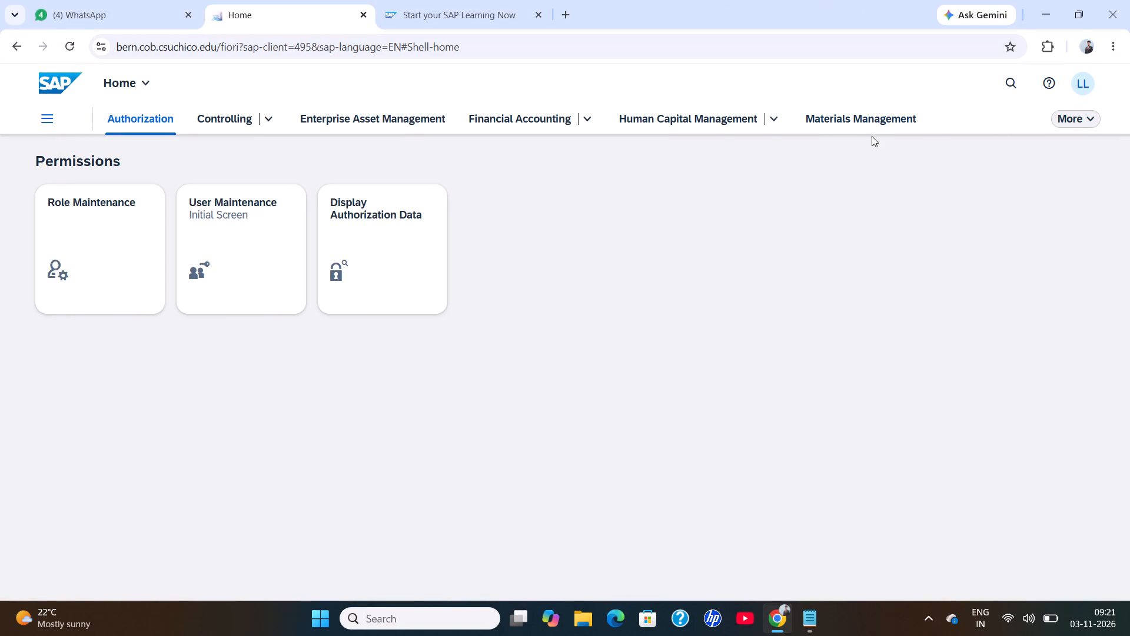
click(718, 216)
click(1095, 114)
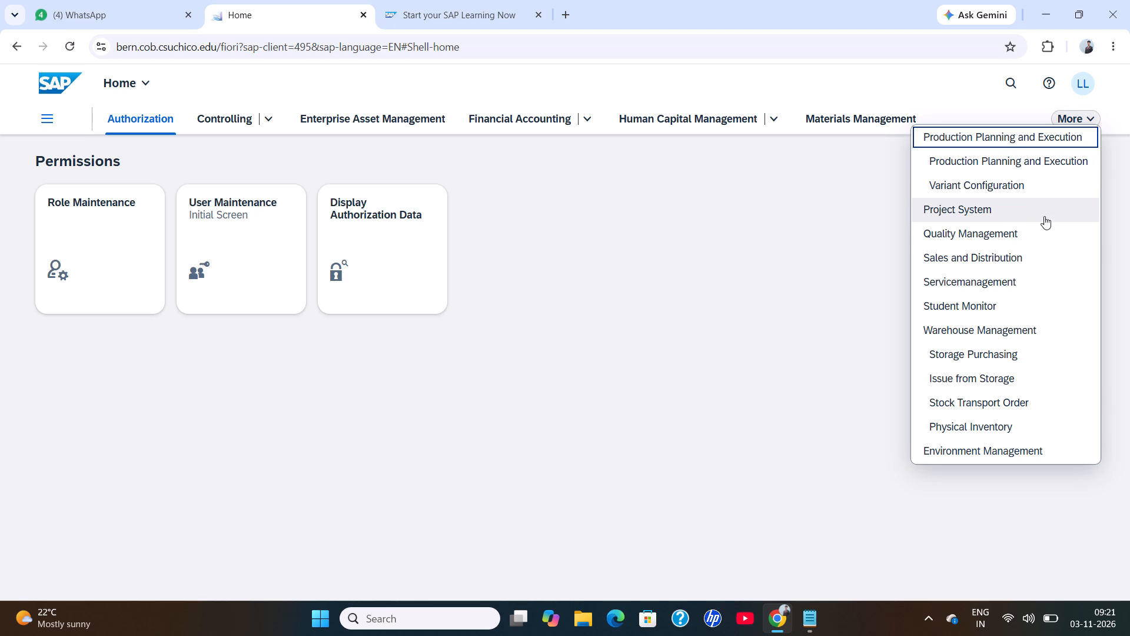
click(1024, 330)
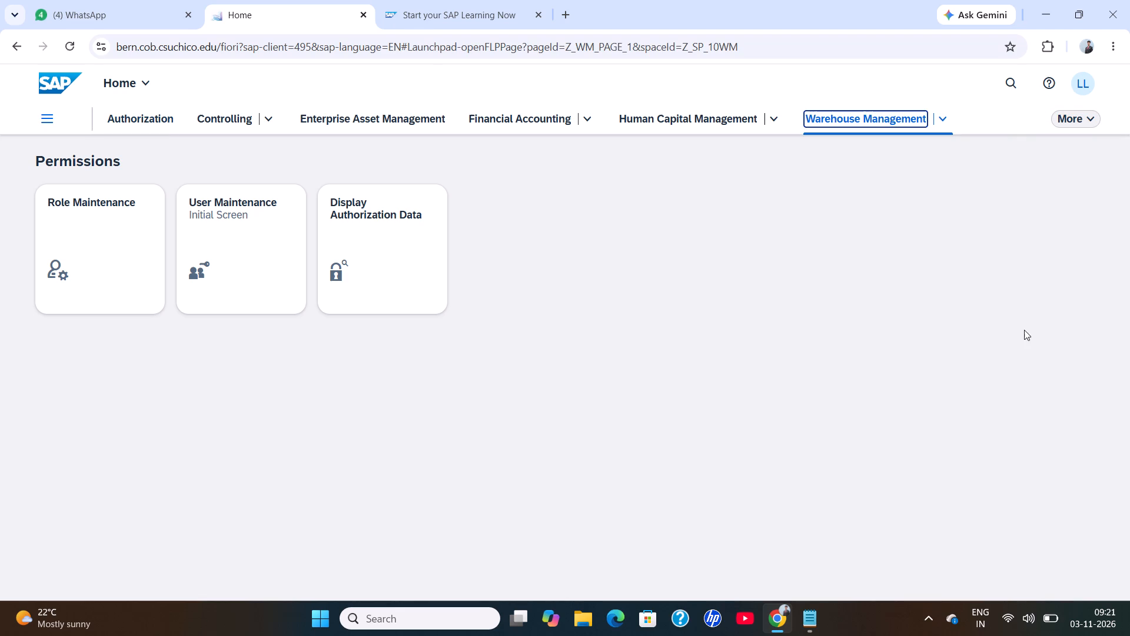
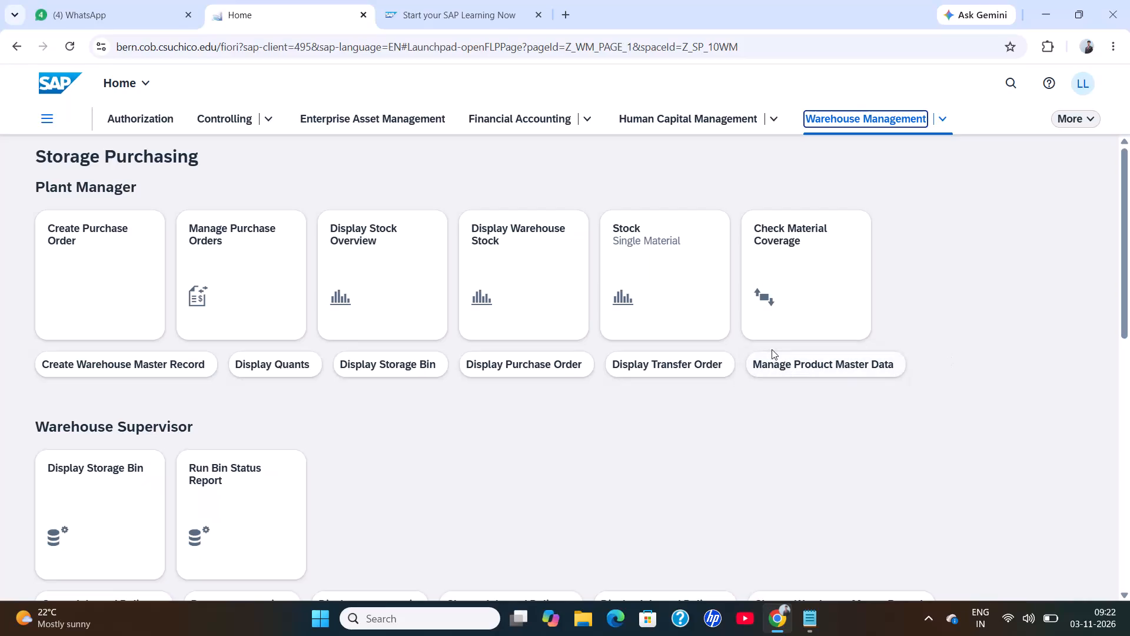
Open the Stock - Single Material app and display the stock of material DXTR1044, dismissing any barcode scanning request.
click(683, 266)
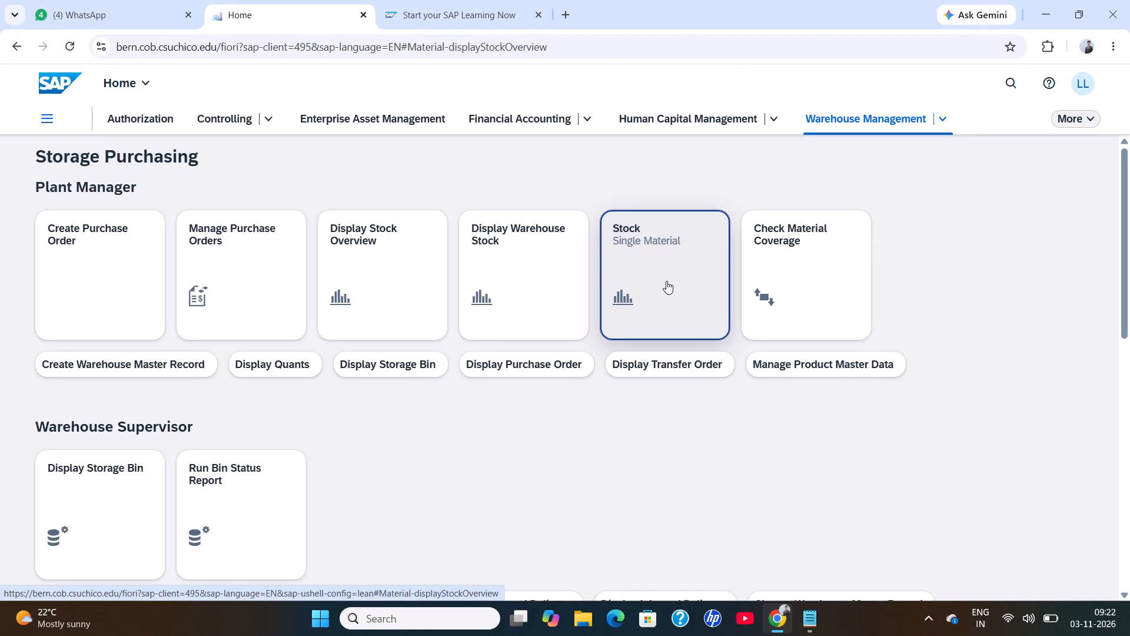
double_click(667, 279)
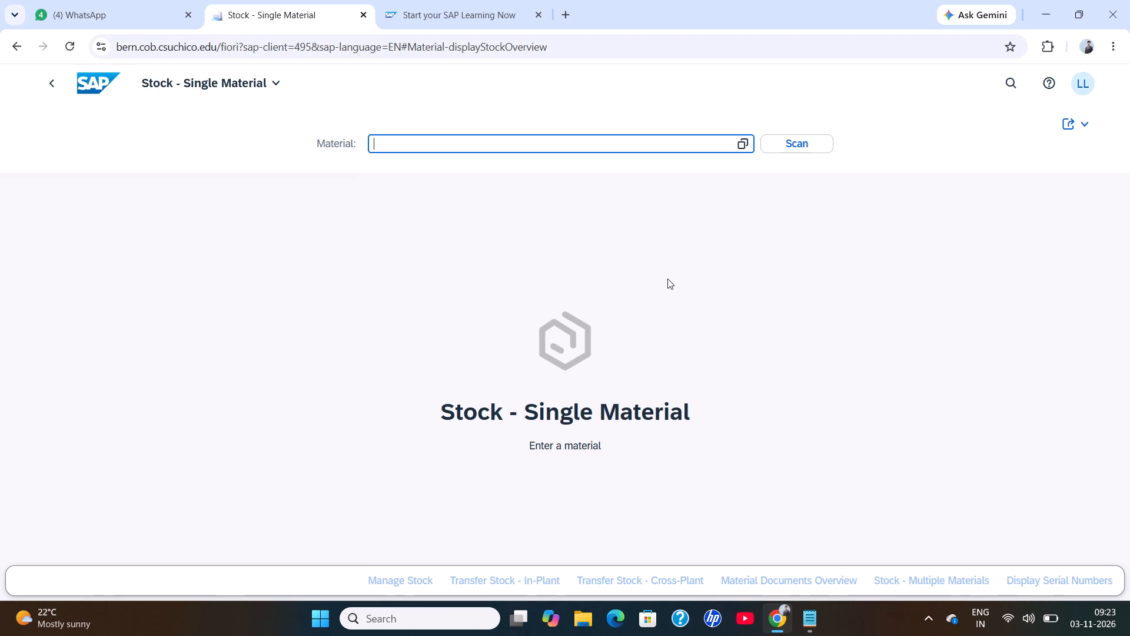
text(DXTR)
key(1)
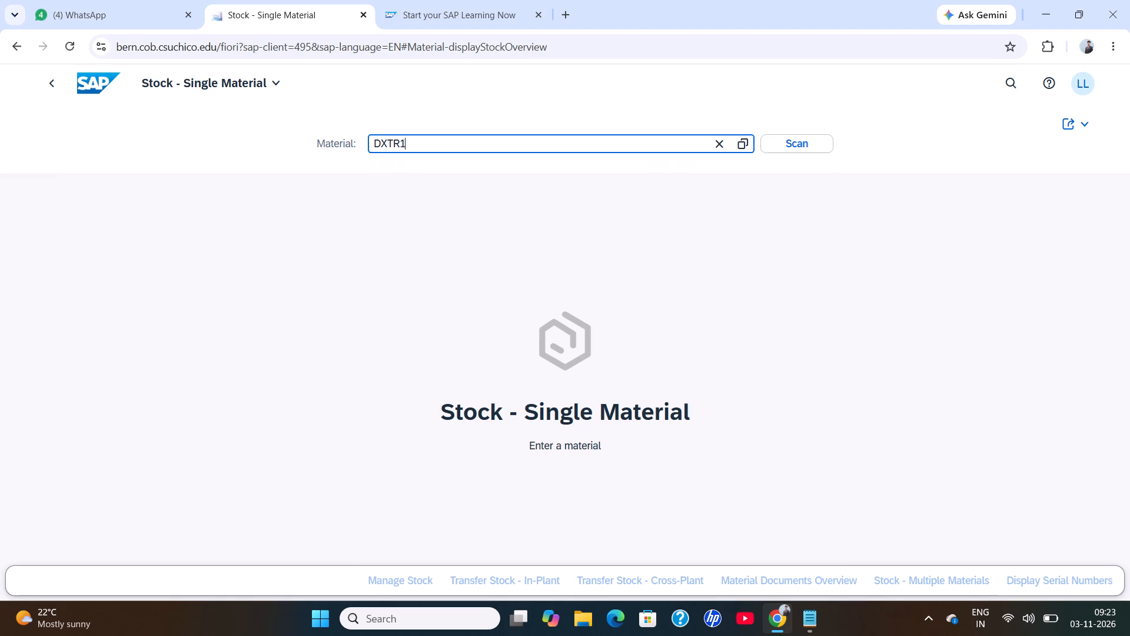
text(044)
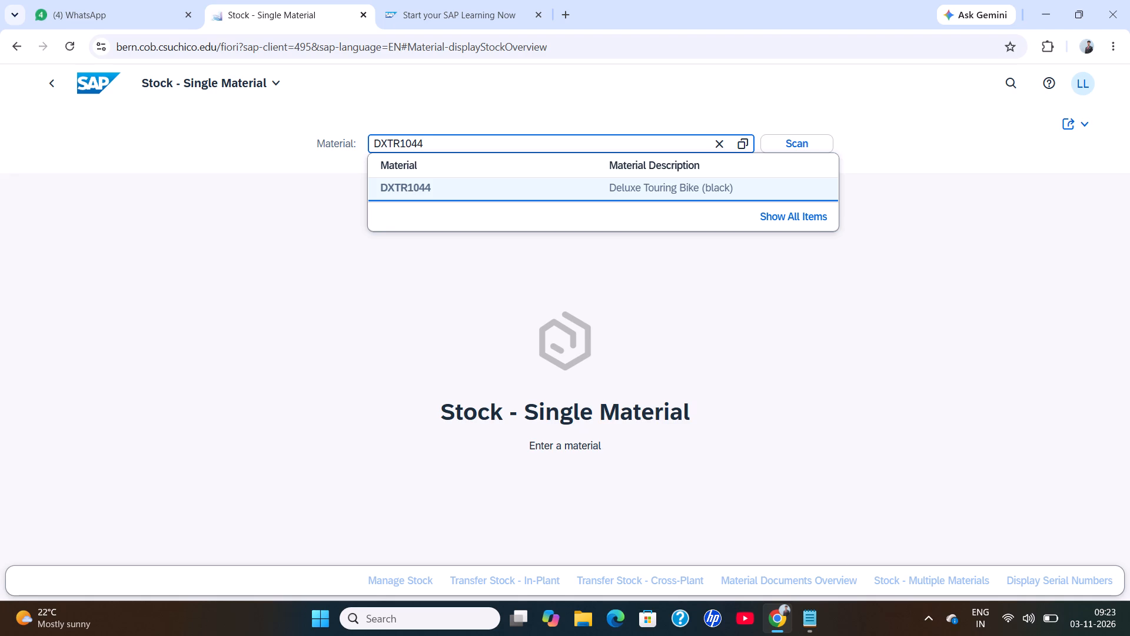
scroll(667, 279, down, 2)
click(811, 138)
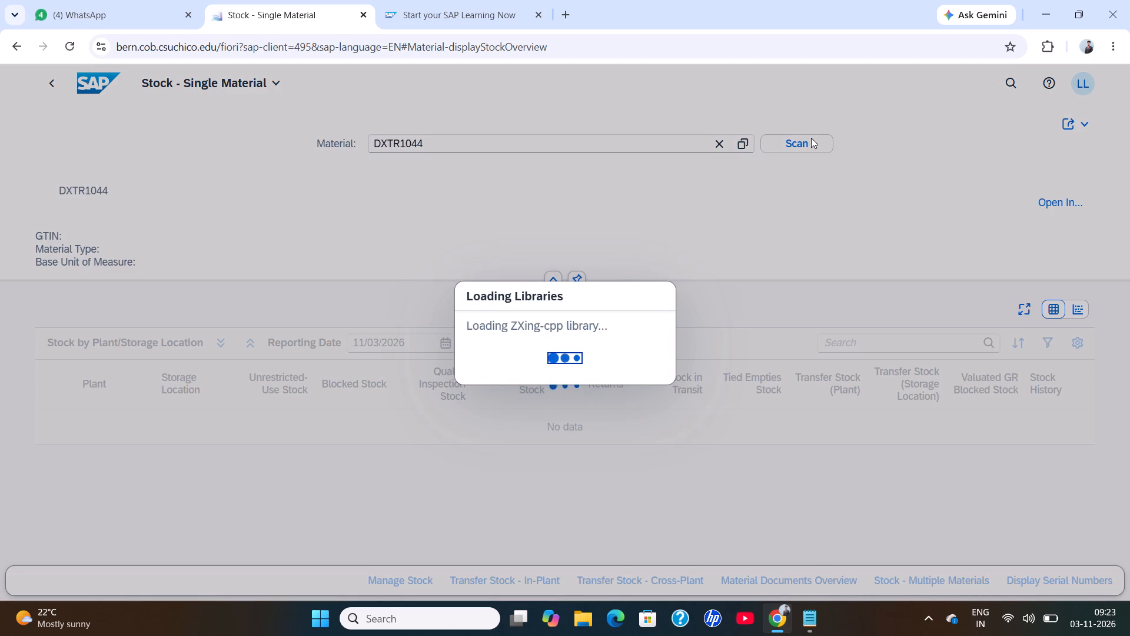
click(768, 237)
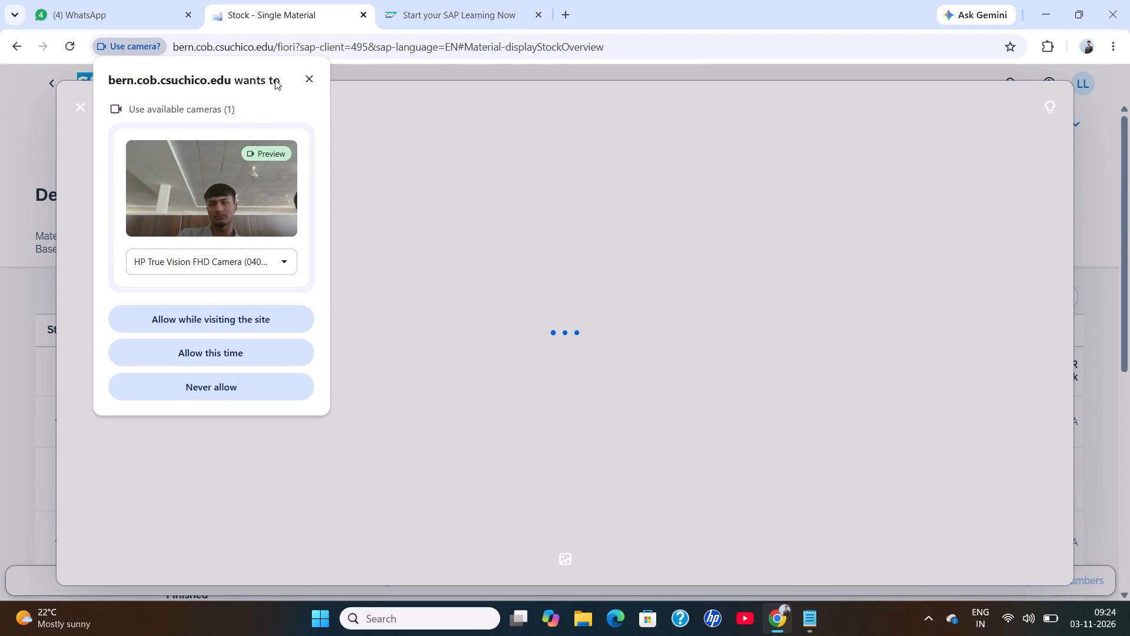
click(310, 79)
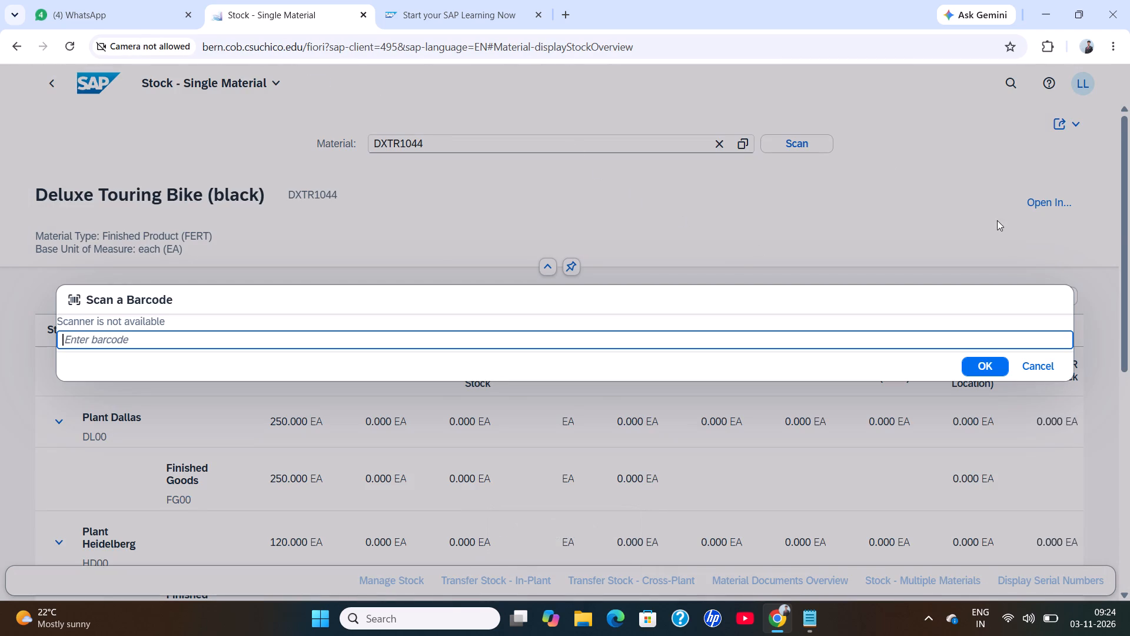
click(1042, 360)
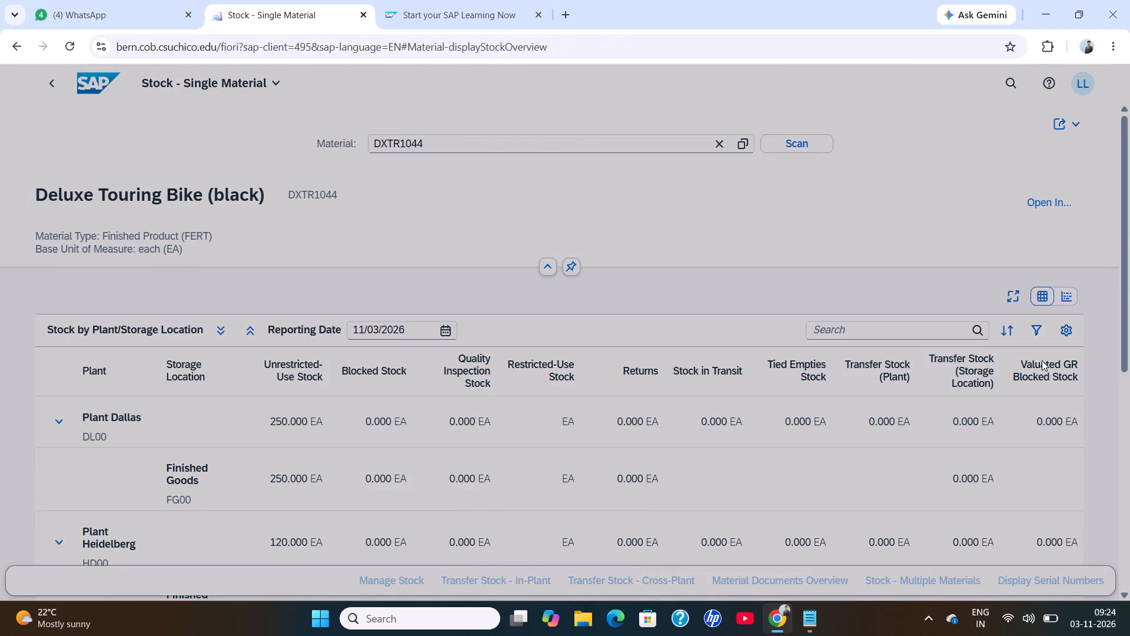
Examine the stock quantities of DXTR1044 by plant and storage location, including Plant Dallas.
scroll(1042, 388, down, 1)
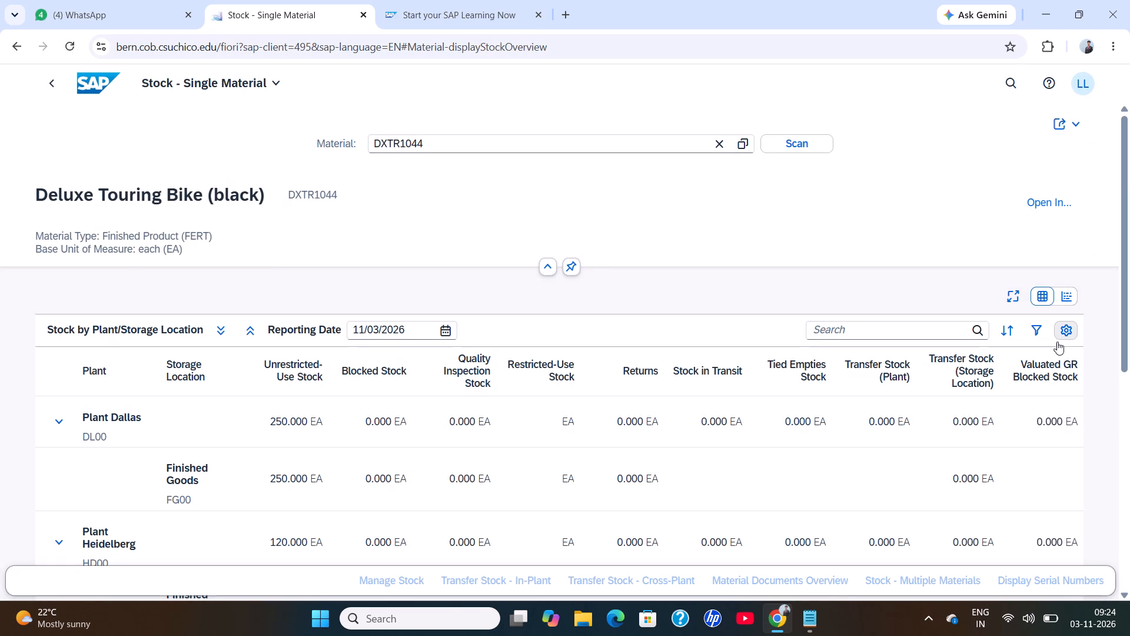
scroll(1057, 342, down, 1)
scroll(1058, 276, down, 1)
scroll(1058, 276, up, 1)
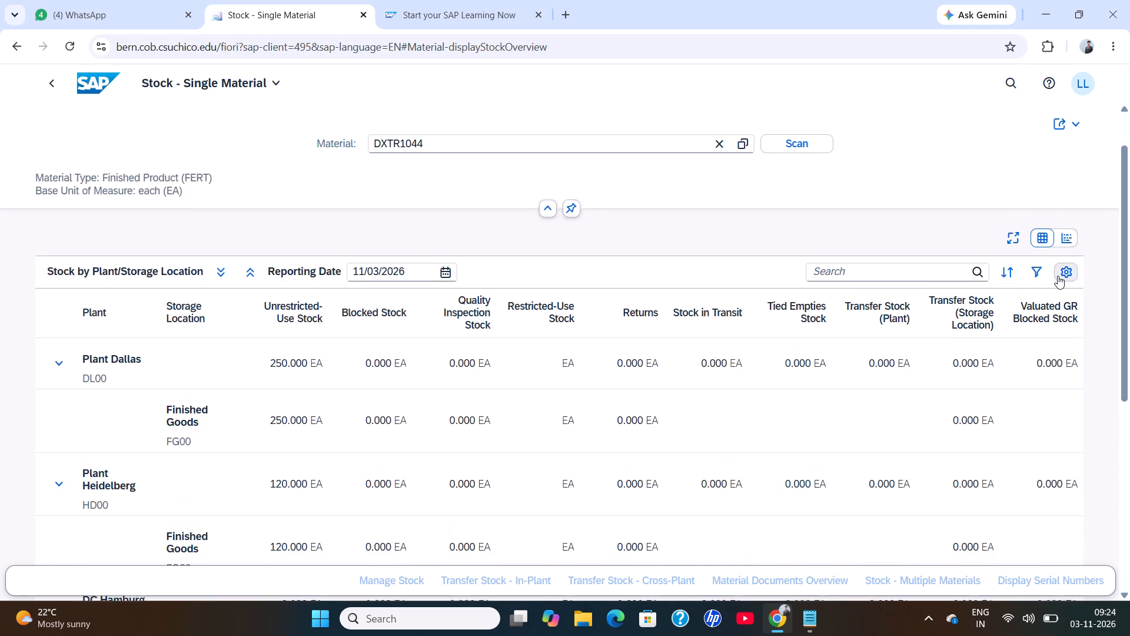
scroll(1058, 276, up, 1)
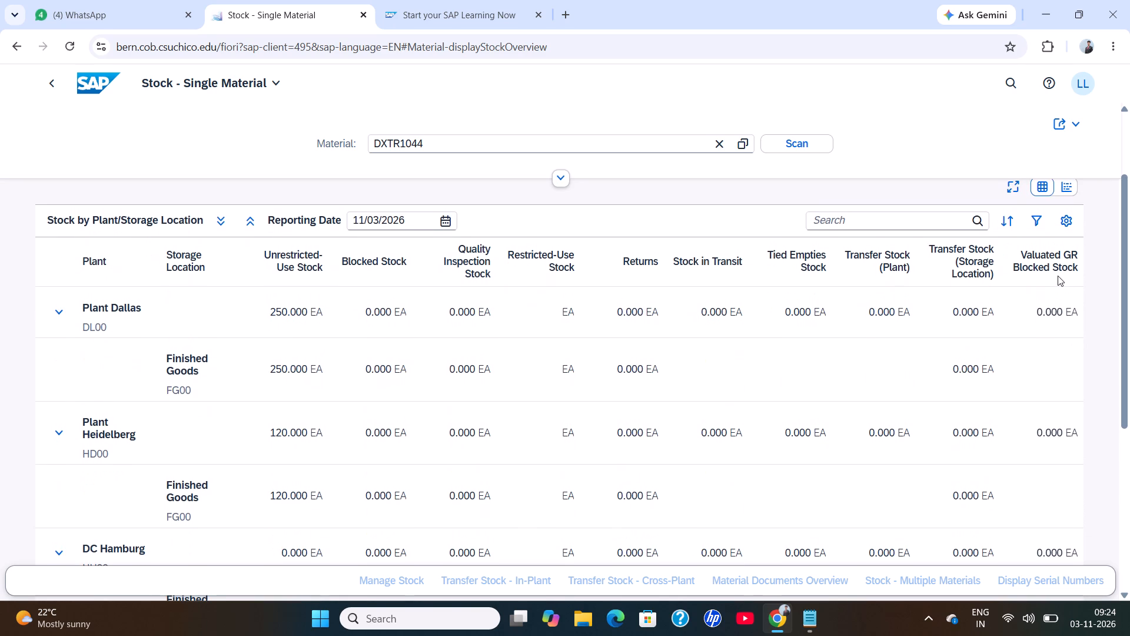
scroll(1058, 276, up, 1)
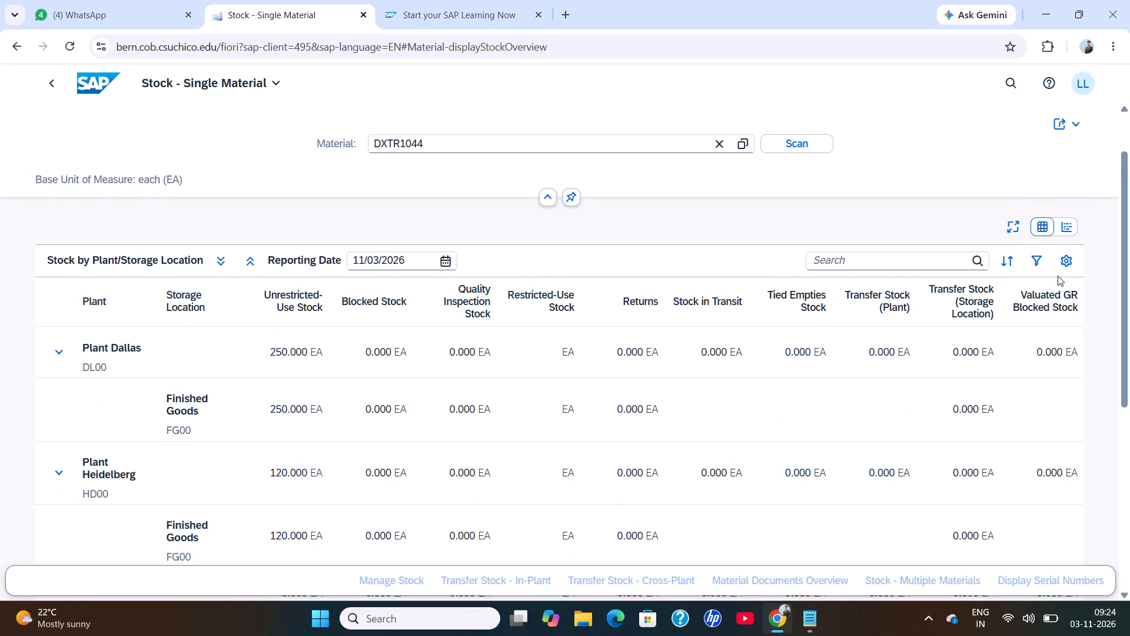
scroll(1058, 276, up, 1)
scroll(1058, 276, down, 1)
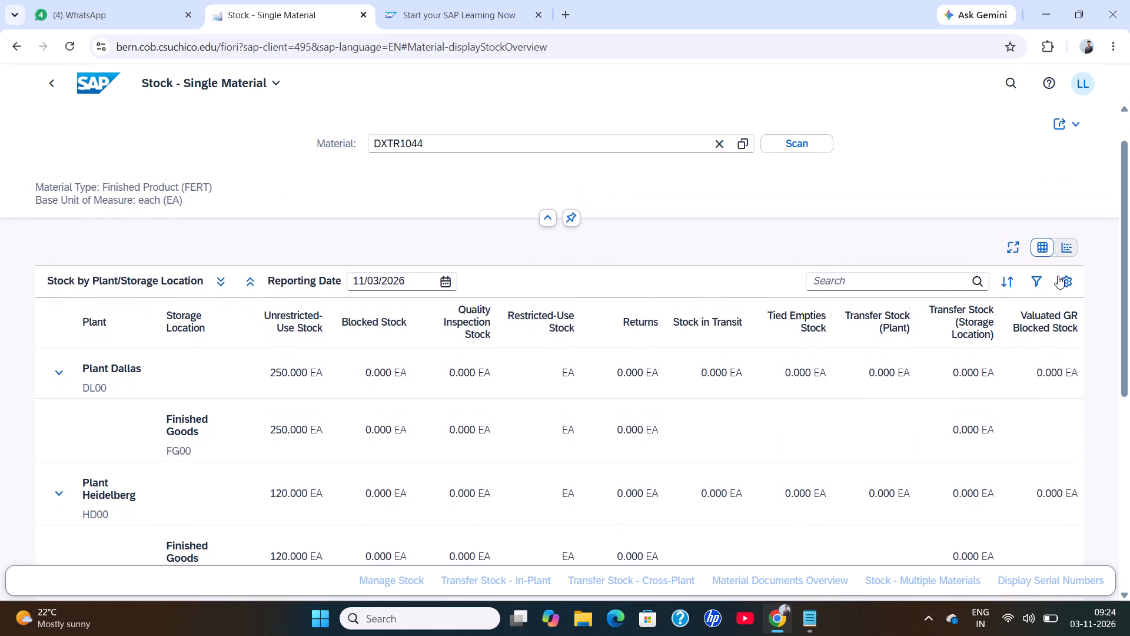
scroll(1058, 276, down, 1)
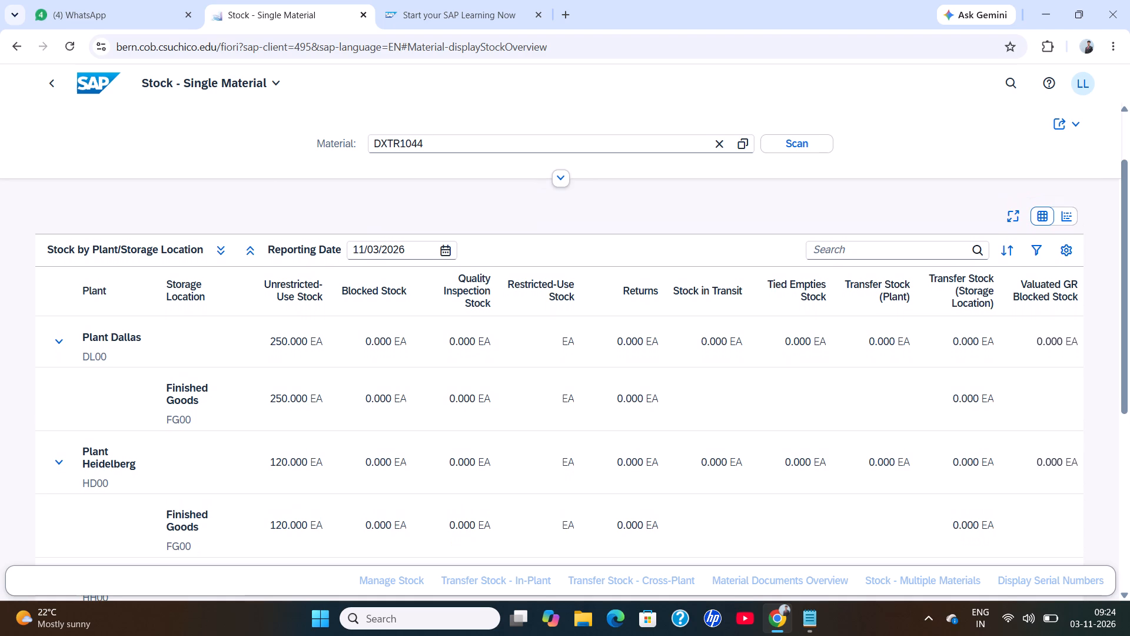
scroll(1058, 276, down, 1)
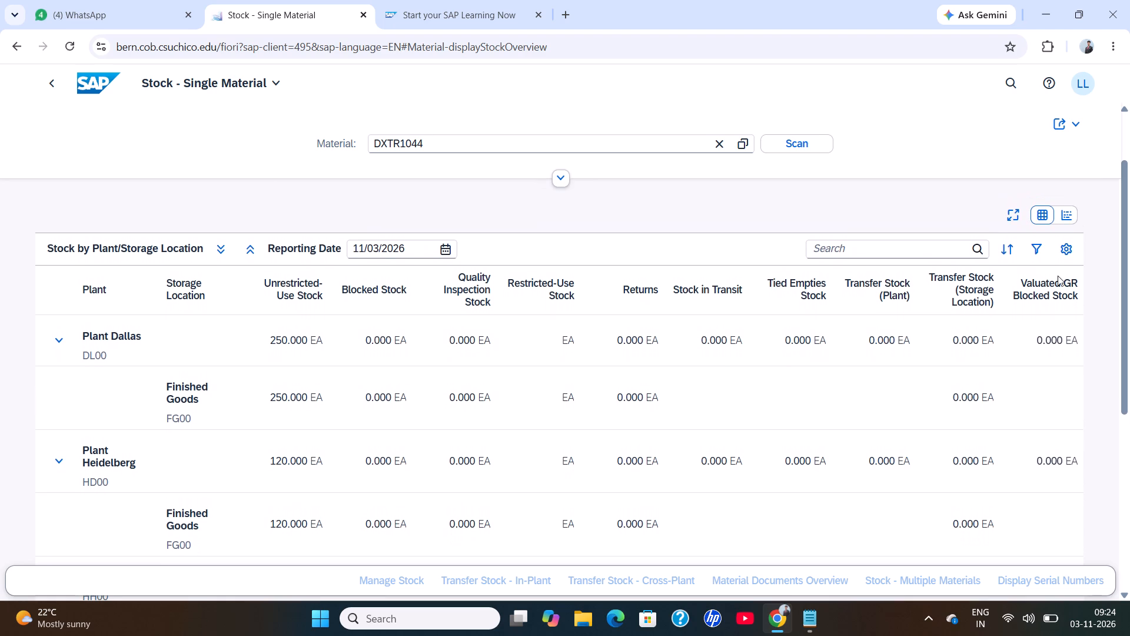
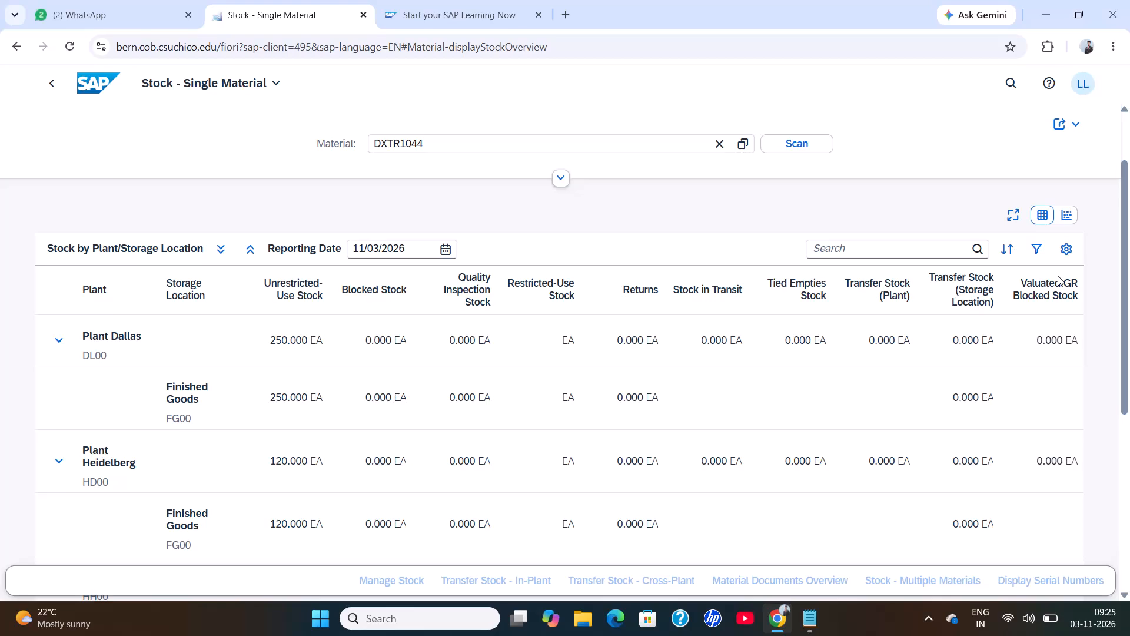
Examine the DXTR1044 stock rows for all plants and distribution centres, comparing Plant Dallas with DC San Diego.
scroll(1058, 276, down, 2)
scroll(1058, 276, up, 1)
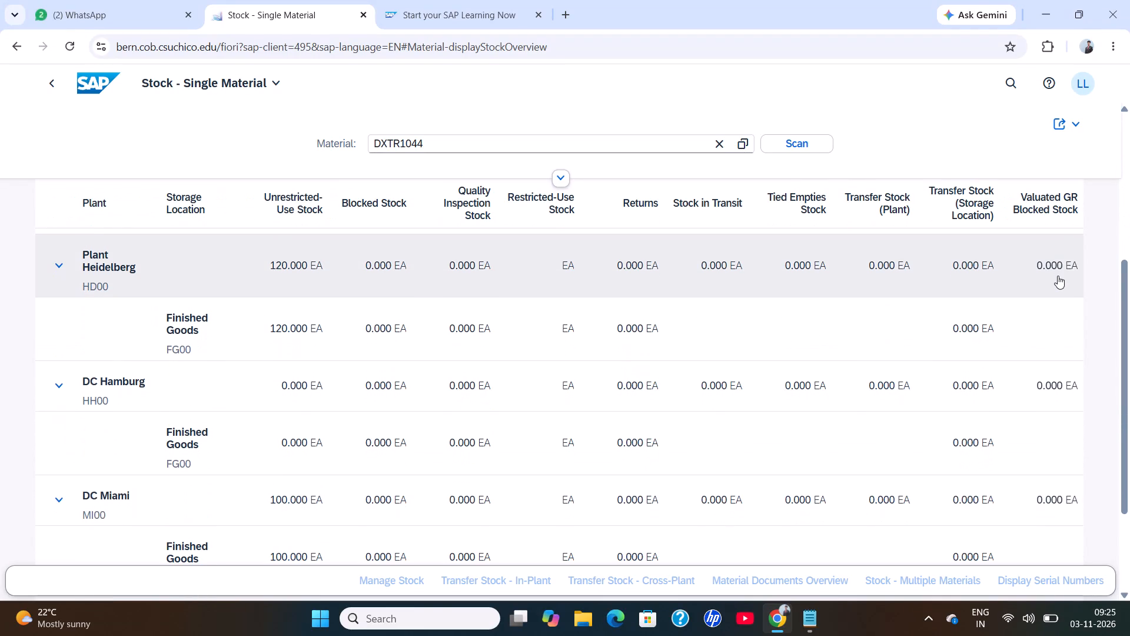
scroll(1058, 276, up, 1)
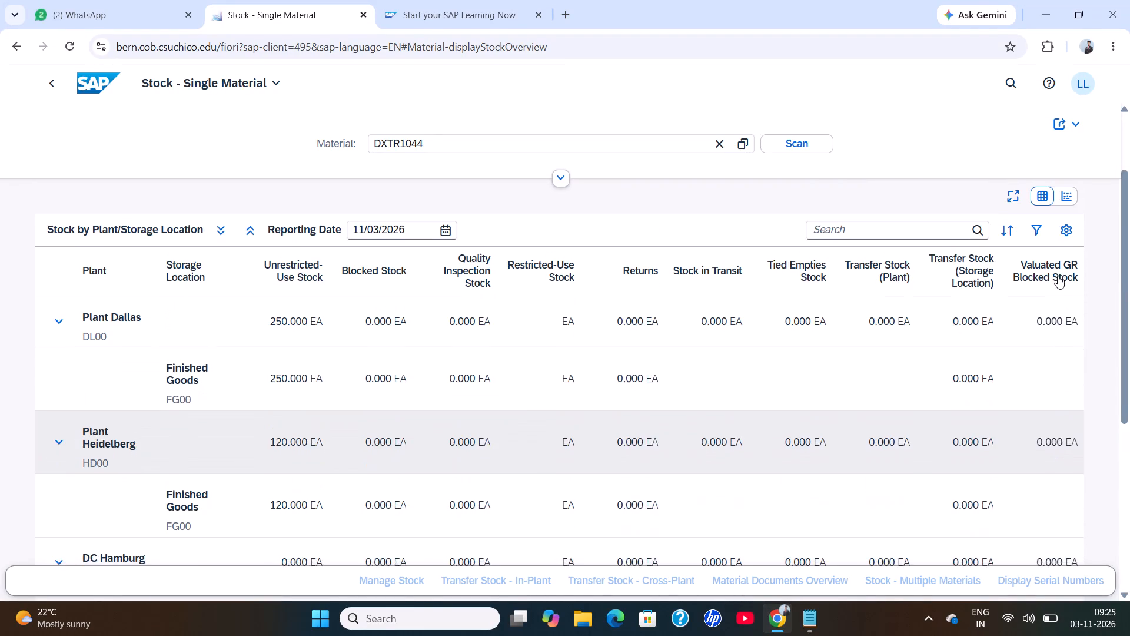
scroll(1058, 276, up, 1)
scroll(1058, 276, down, 2)
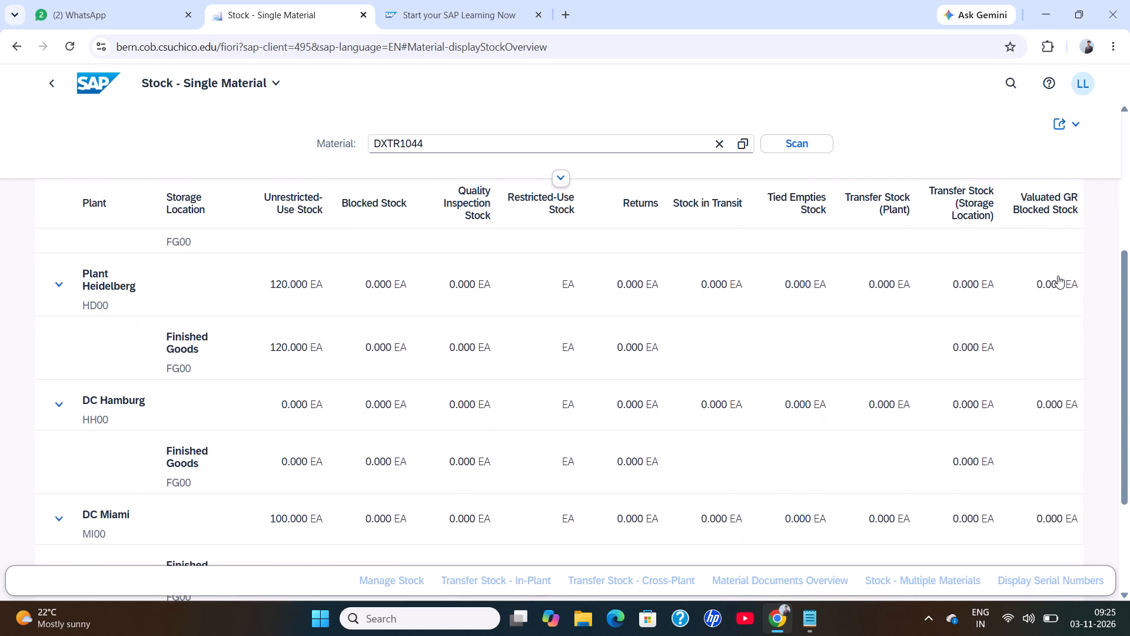
scroll(1058, 276, down, 2)
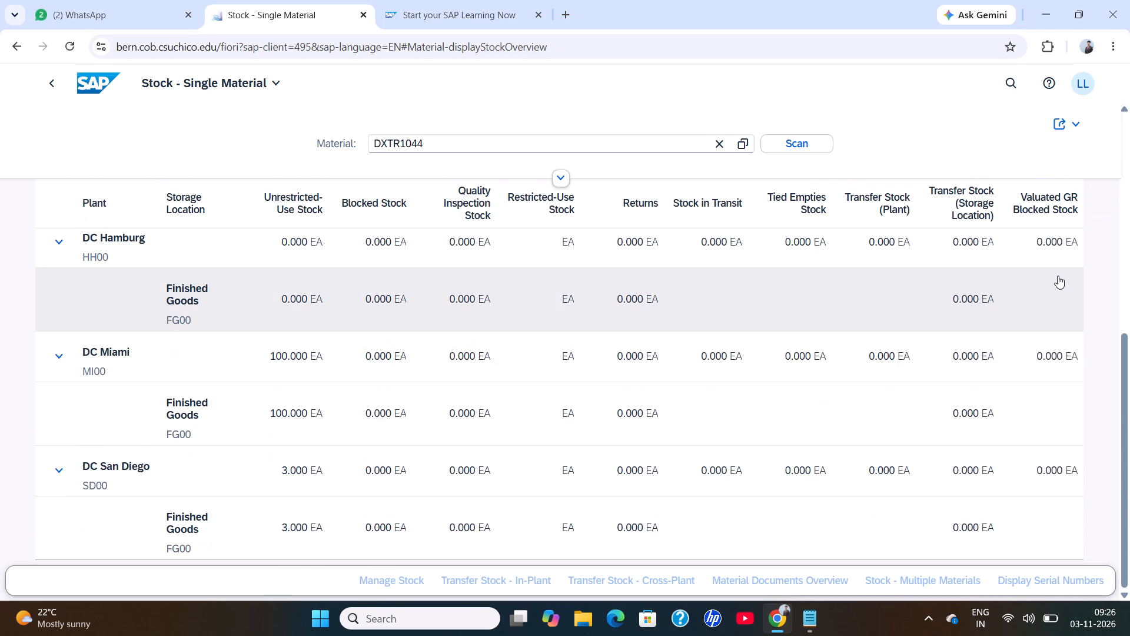
scroll(1058, 276, down, 1)
scroll(1058, 276, up, 2)
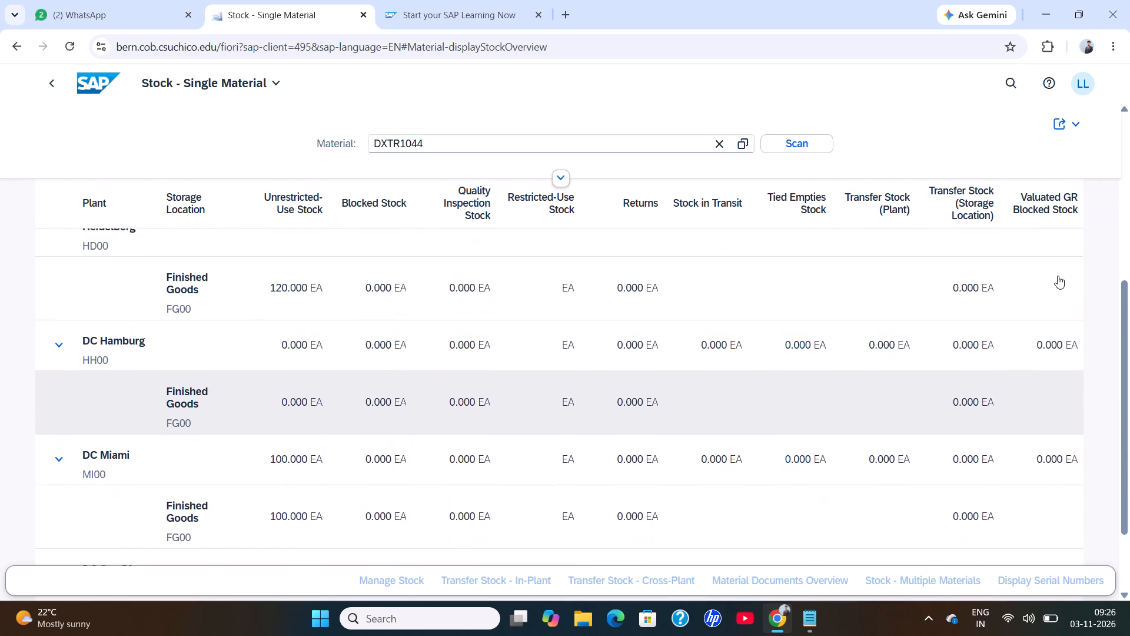
scroll(1058, 276, up, 5)
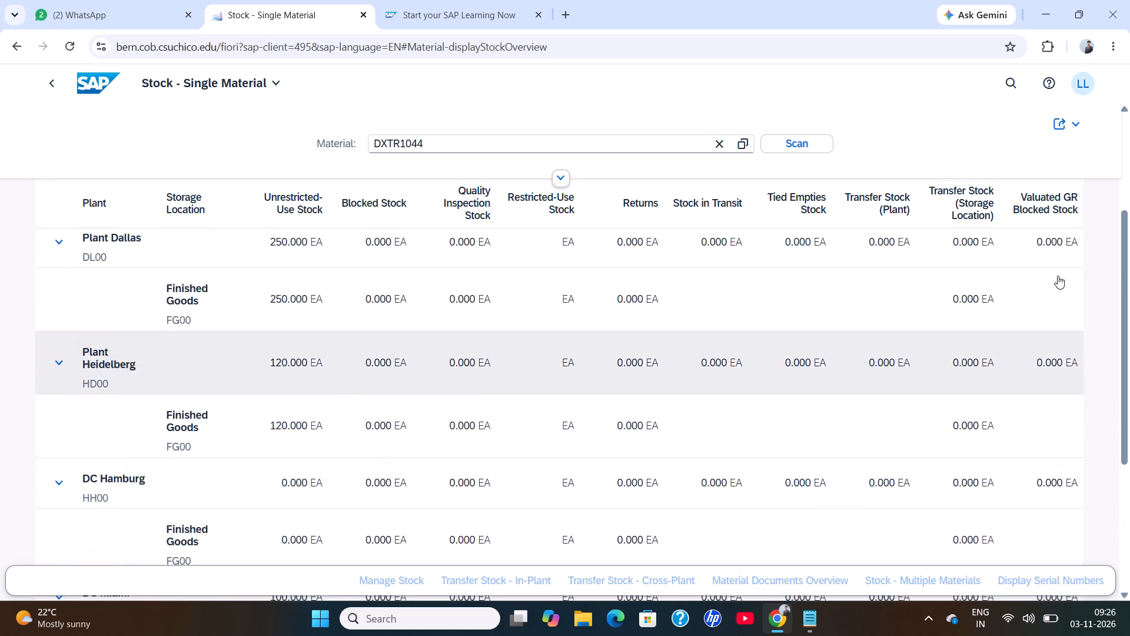
scroll(1058, 276, up, 1)
scroll(1058, 276, down, 5)
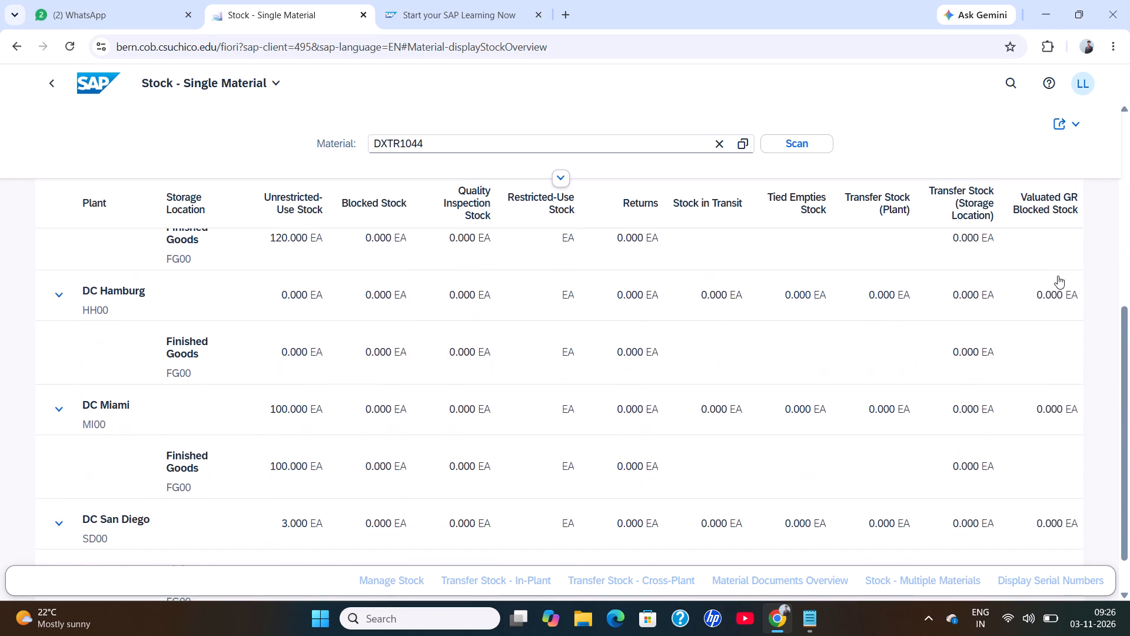
scroll(1058, 276, down, 1)
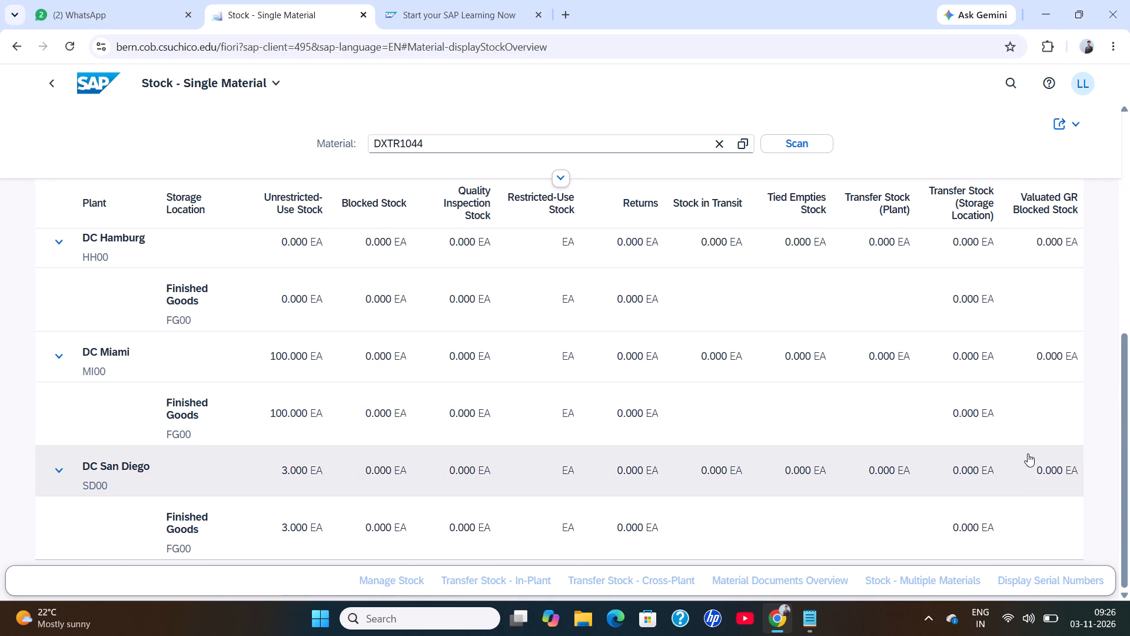
click(1023, 469)
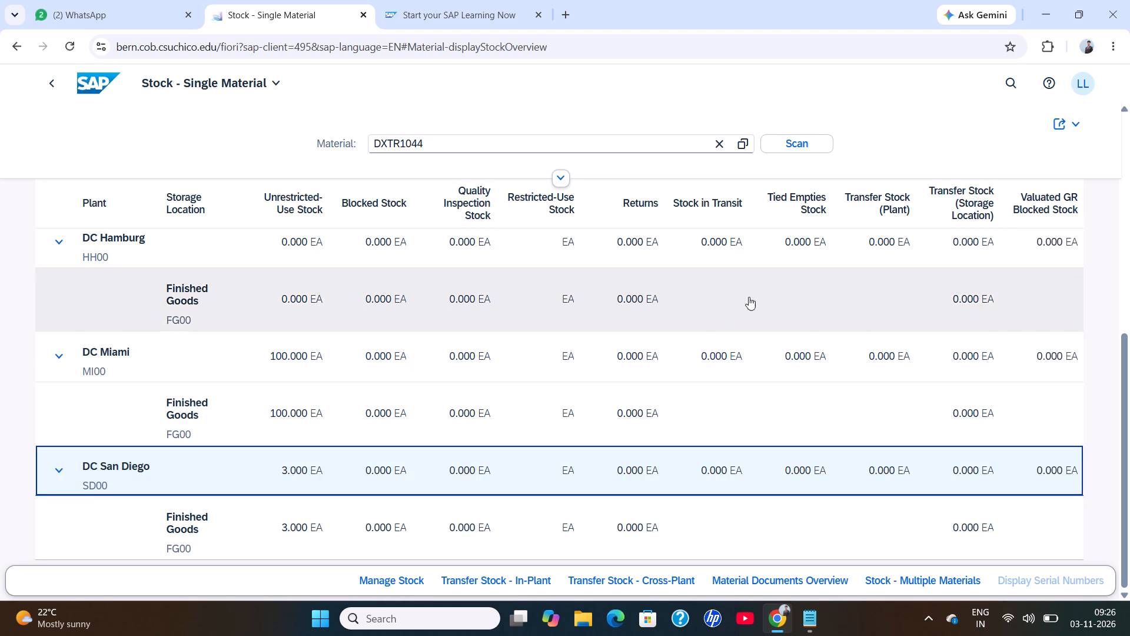
click(898, 89)
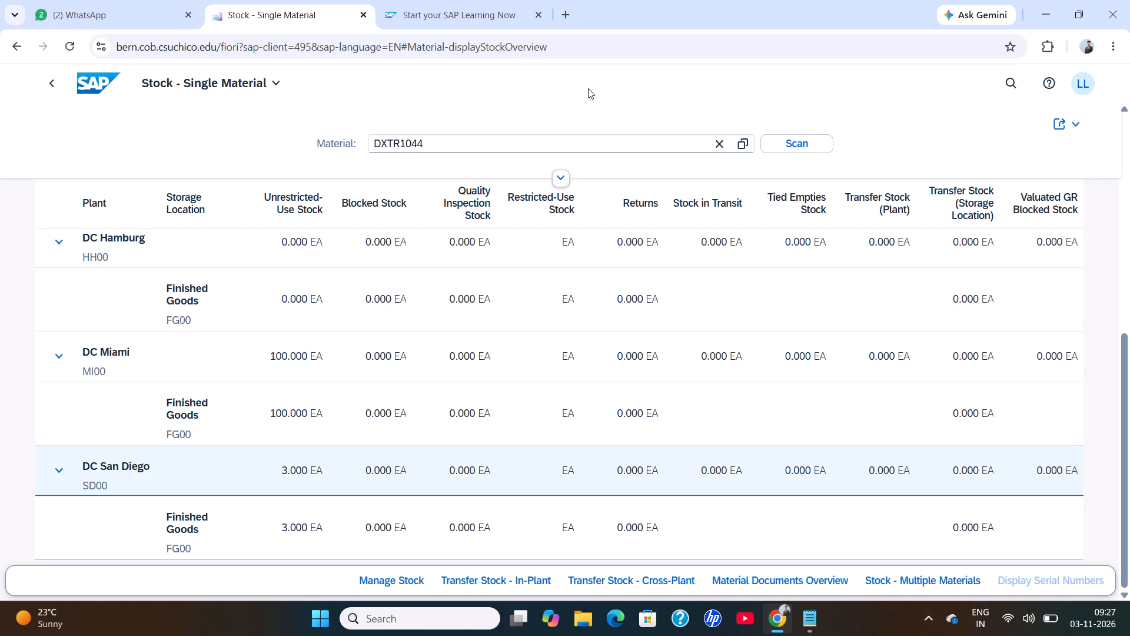
Return to the home page and open the Create Purchase Order app from Warehouse Management's Stock Transport Order page.
click(99, 95)
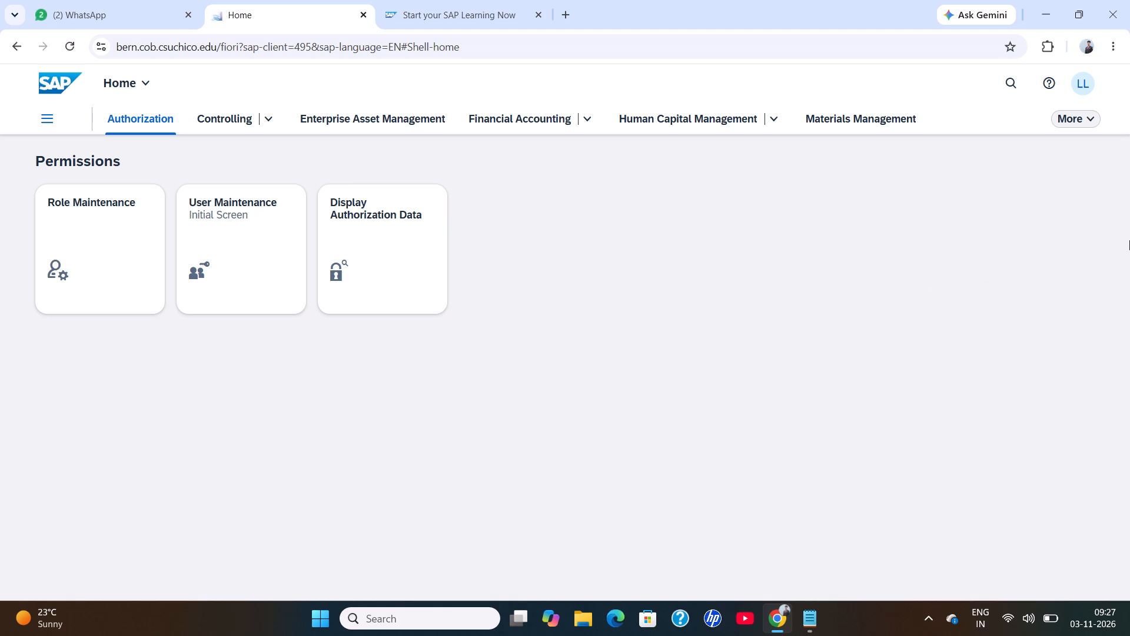
click(1075, 115)
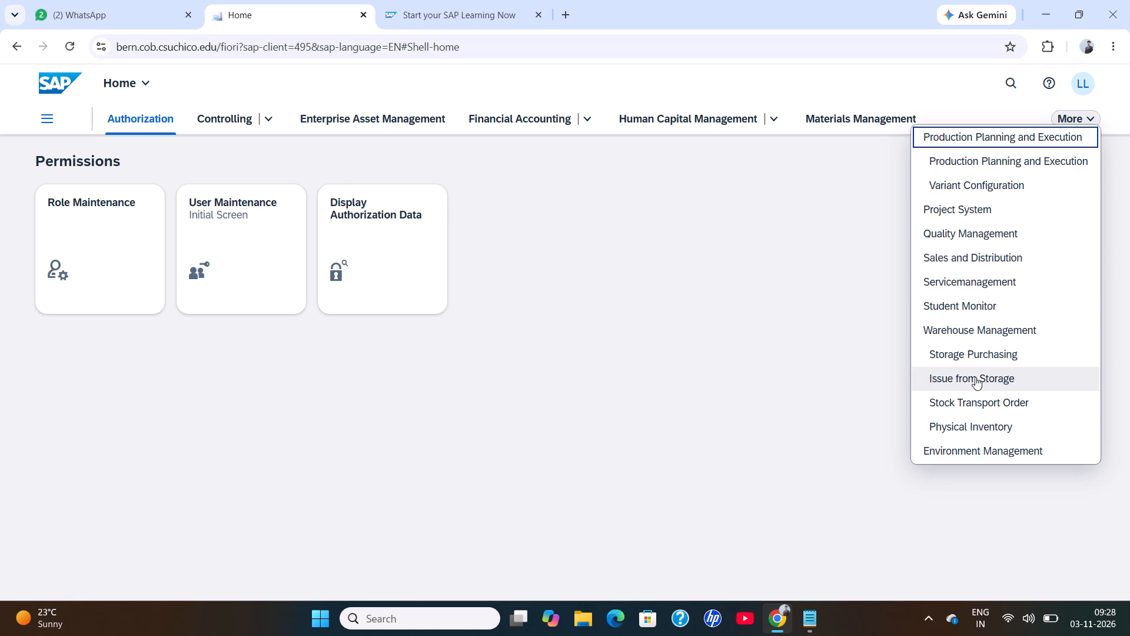
click(980, 406)
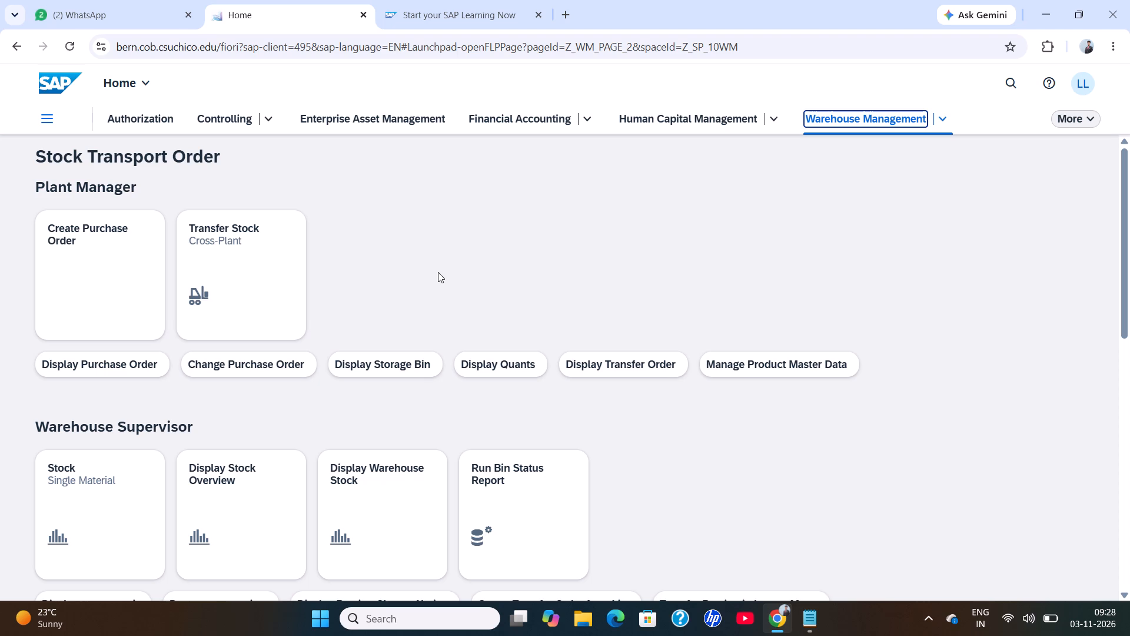
click(137, 297)
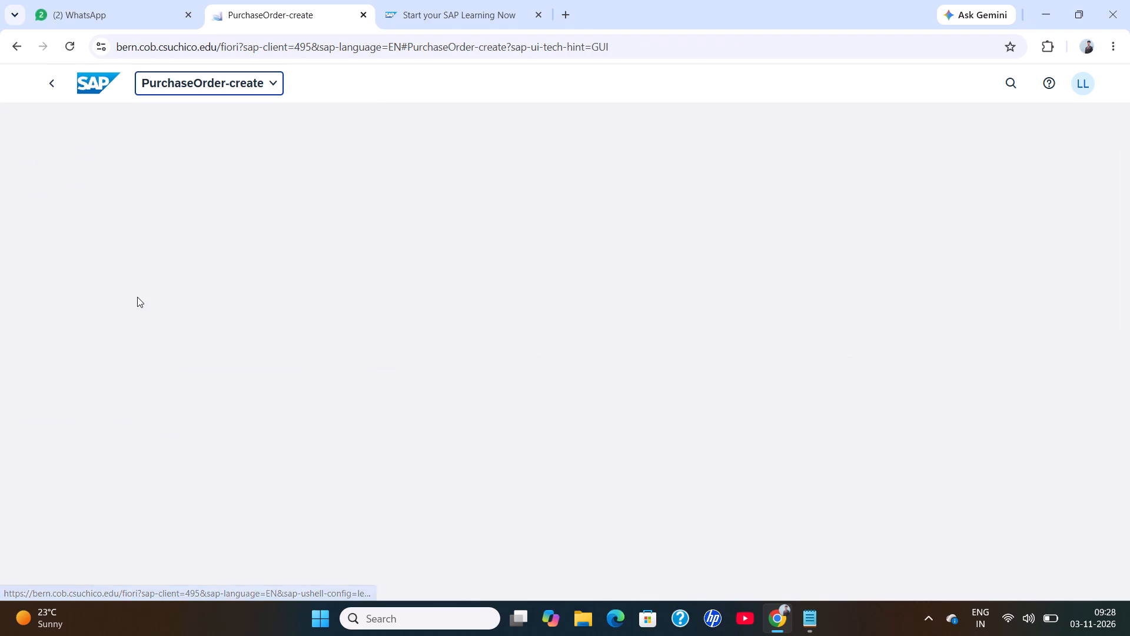
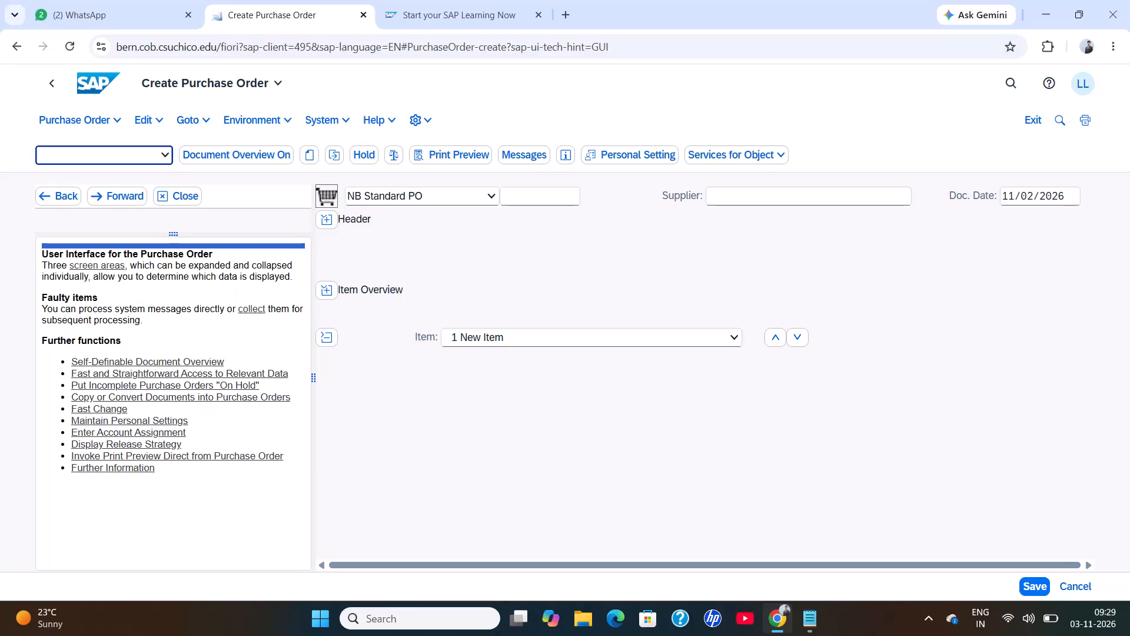
Change the purchase order's document type to UB Stock Transp. Order.
click(496, 195)
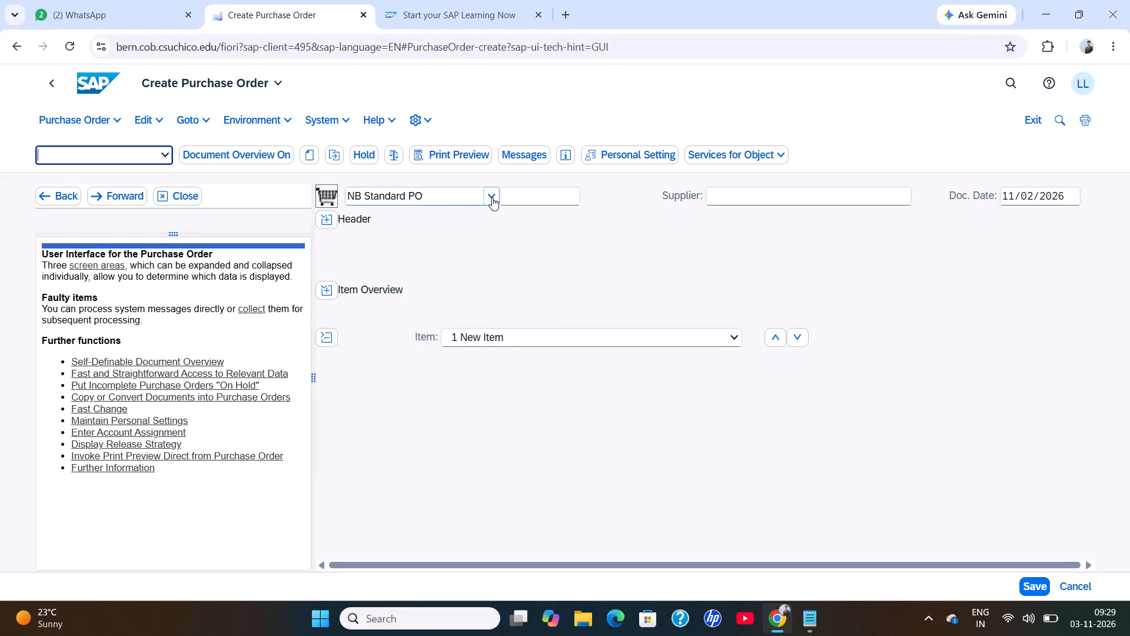
click(491, 193)
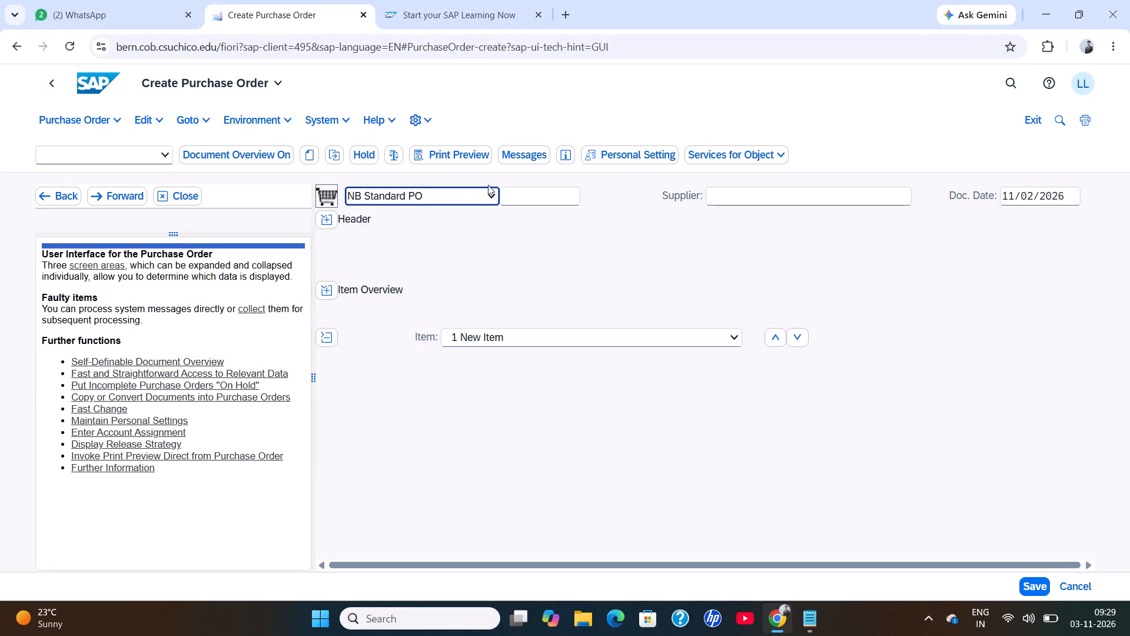
click(494, 192)
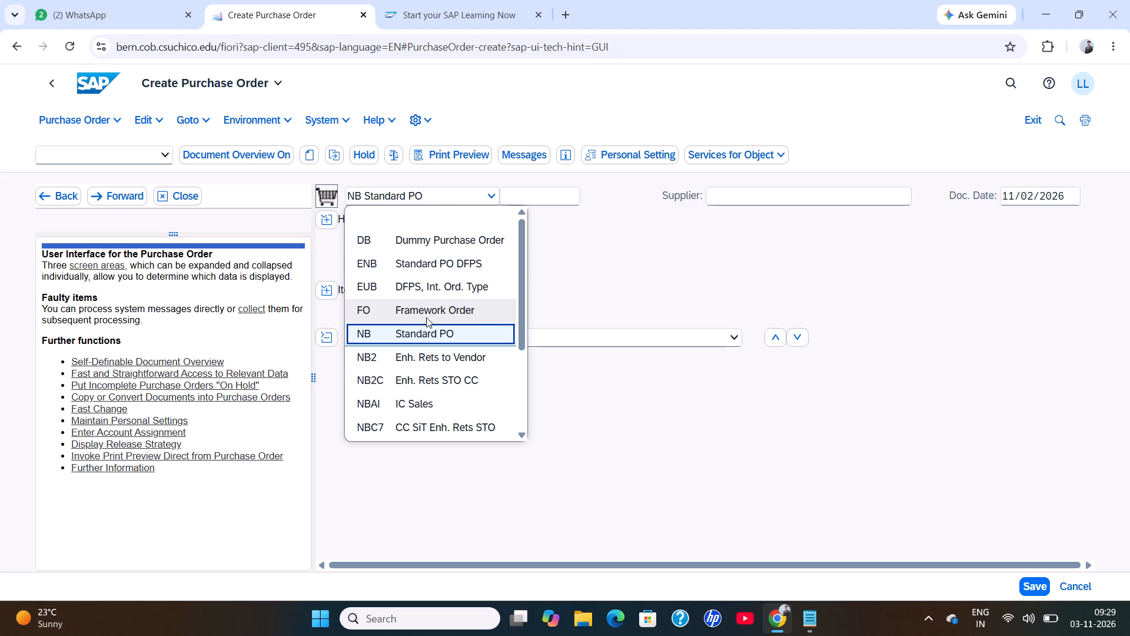
scroll(418, 370, down, 1)
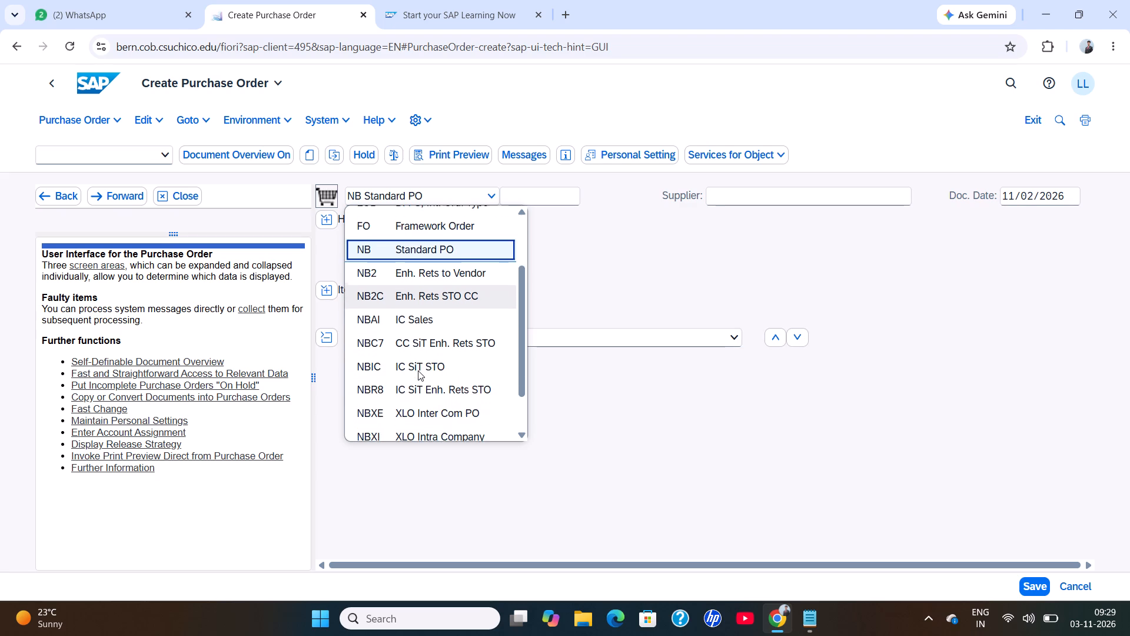
scroll(418, 370, down, 2)
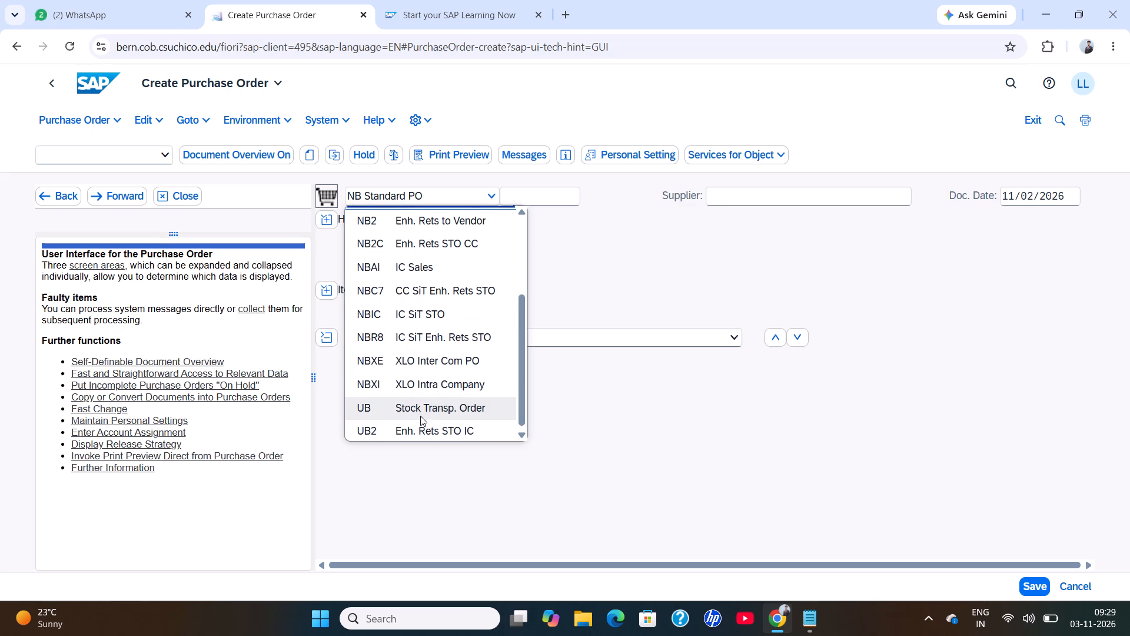
click(420, 413)
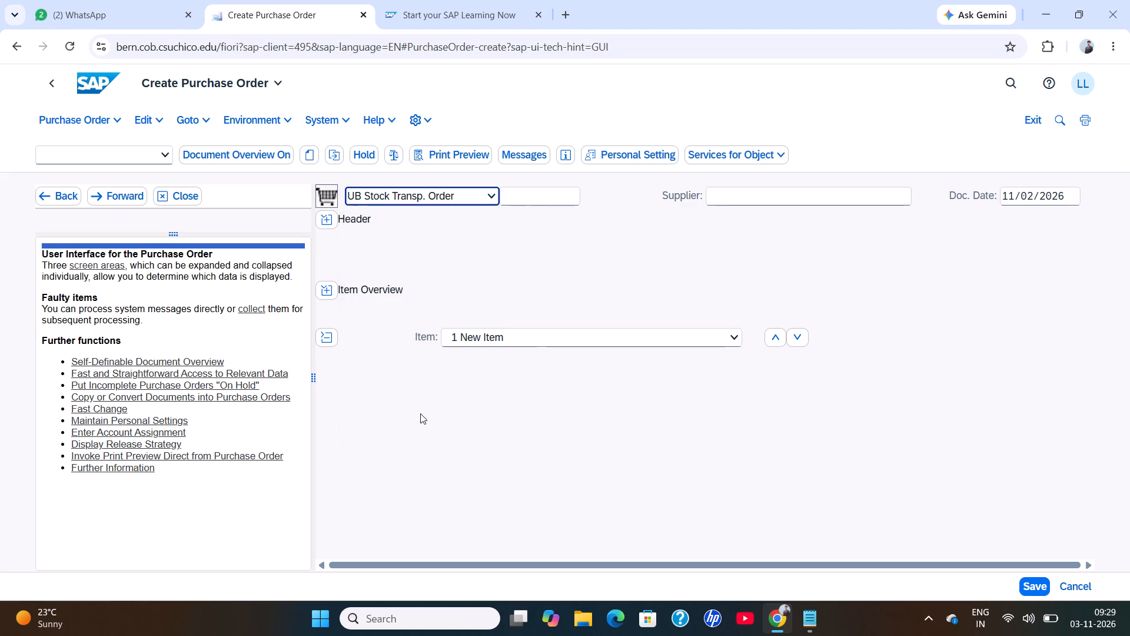
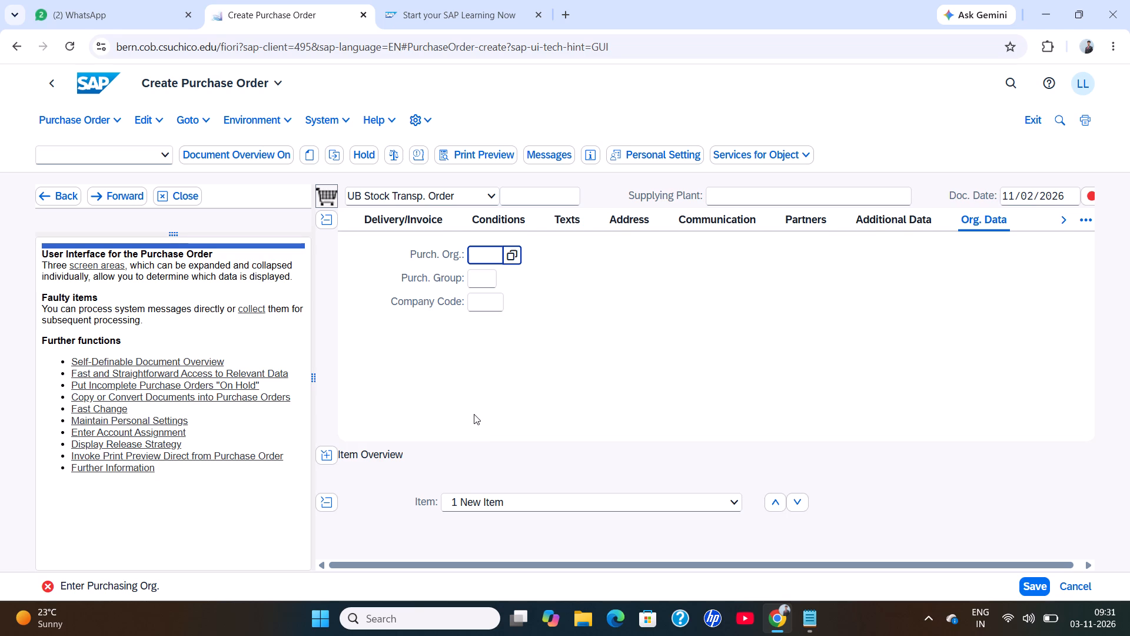
Set the purchasing organization in the header's organizational data to US00 Global Bike US.
key(shift+d)
text(L00)
click(510, 252)
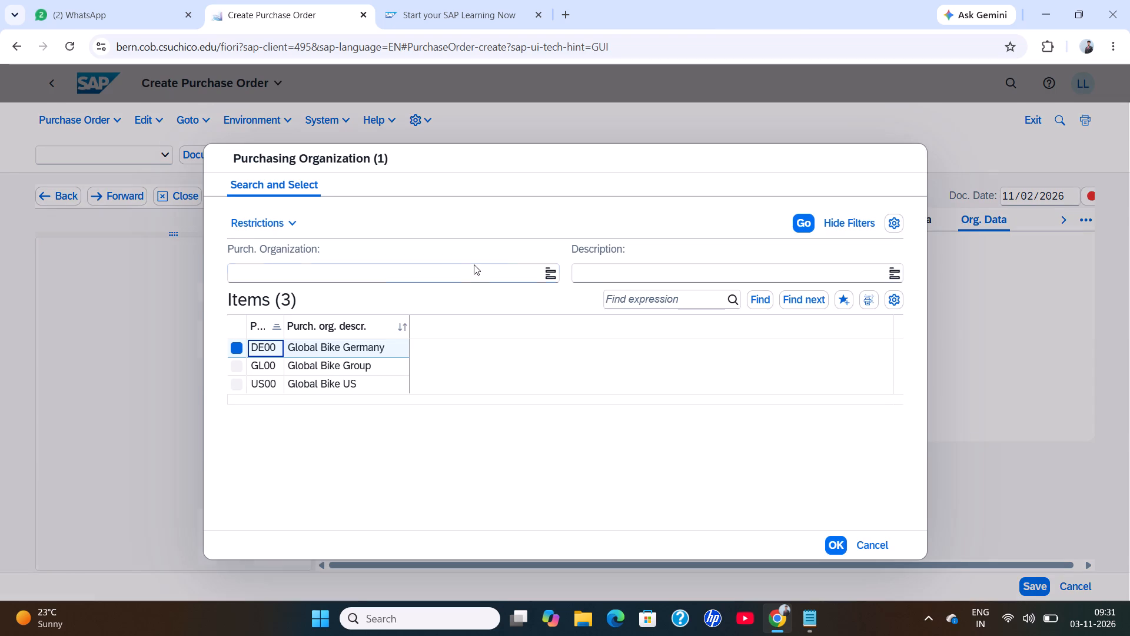
click(354, 380)
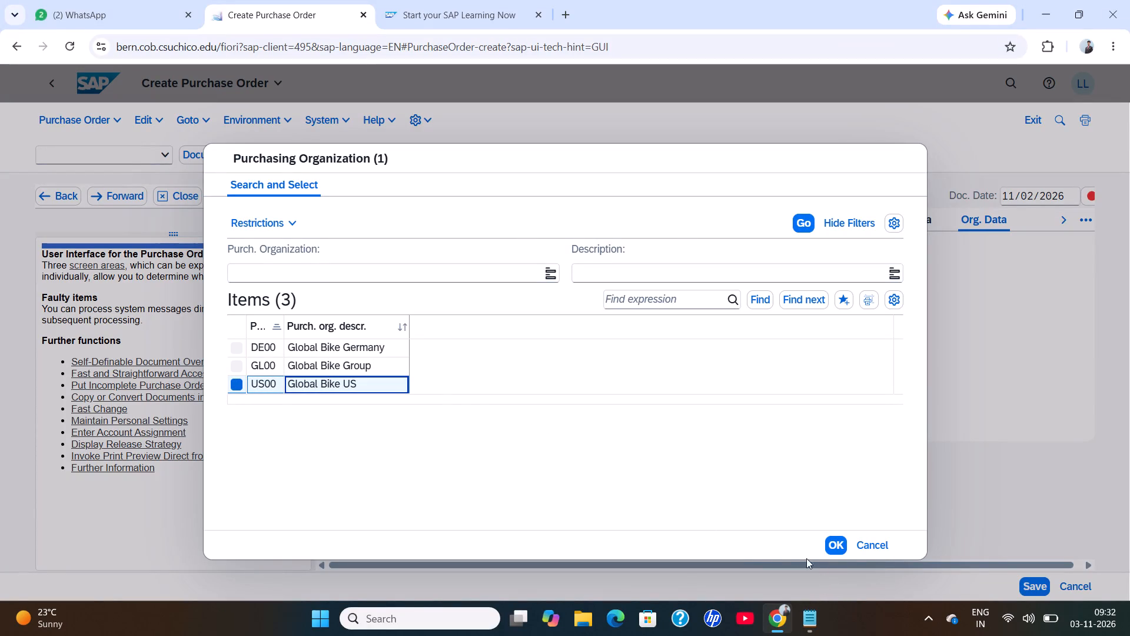
click(830, 546)
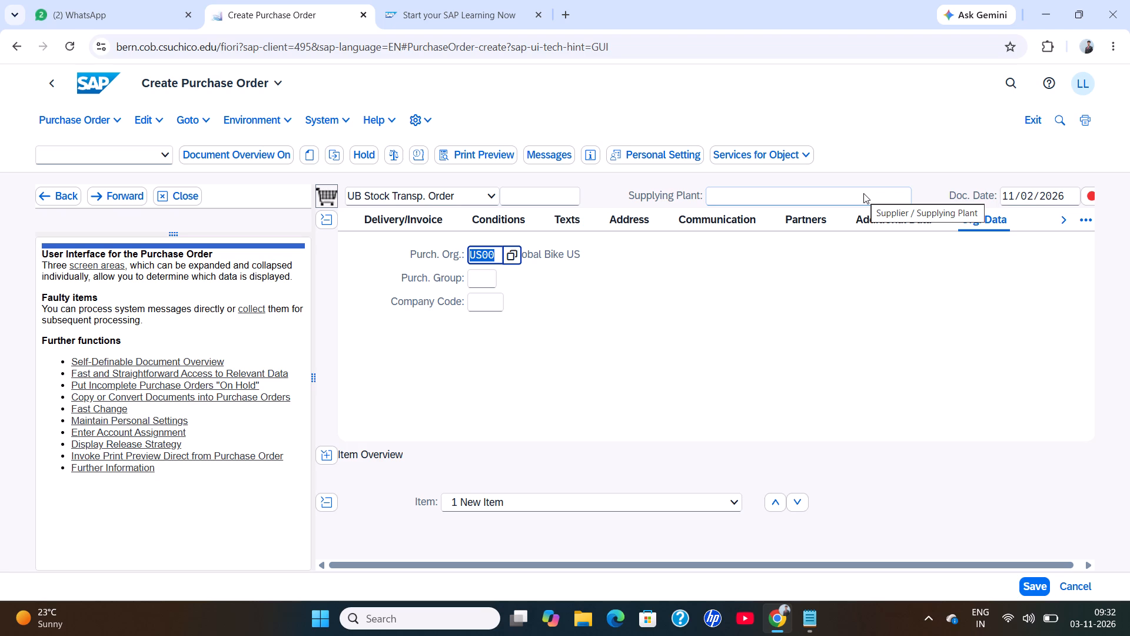
Enter DL00 as the supplying plant of the stock transport order.
click(863, 193)
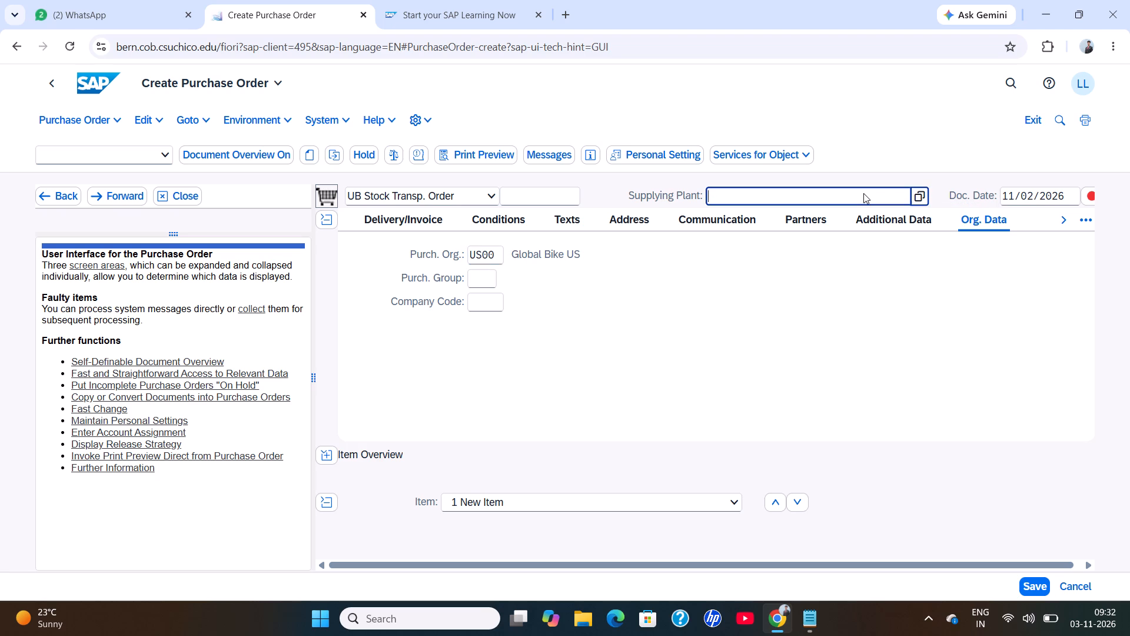
key(shift+d)
key(shift+l)
text(00)
Set the purchasing group to N00 and the company code to US00 in the organizational data.
click(487, 277)
key(n)
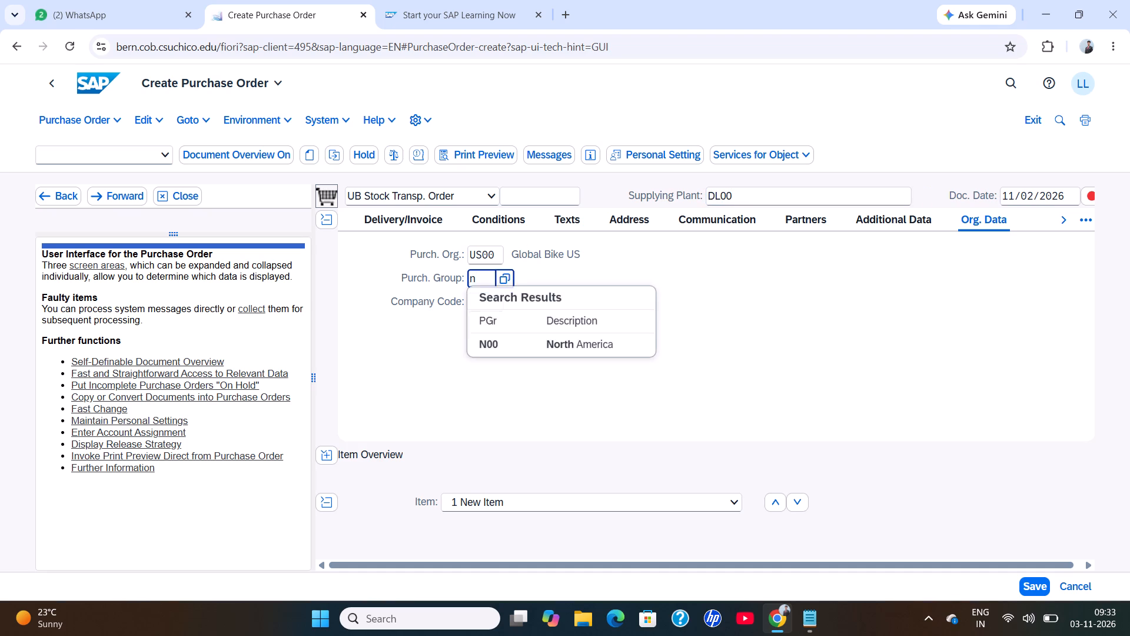
key(BackSpace)
text(N00)
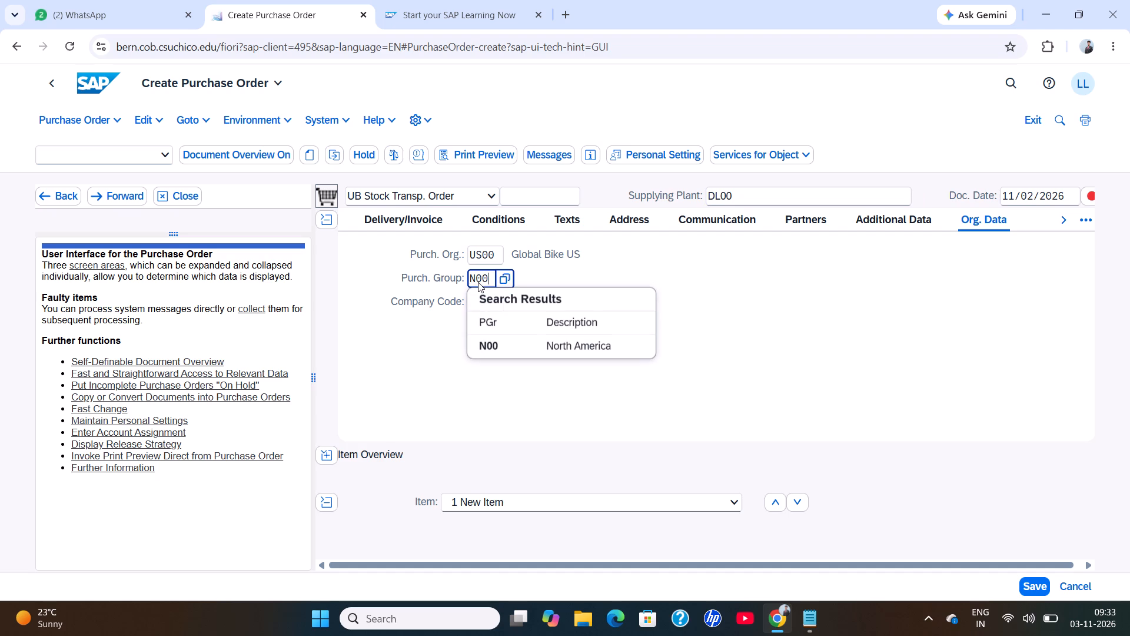
click(478, 282)
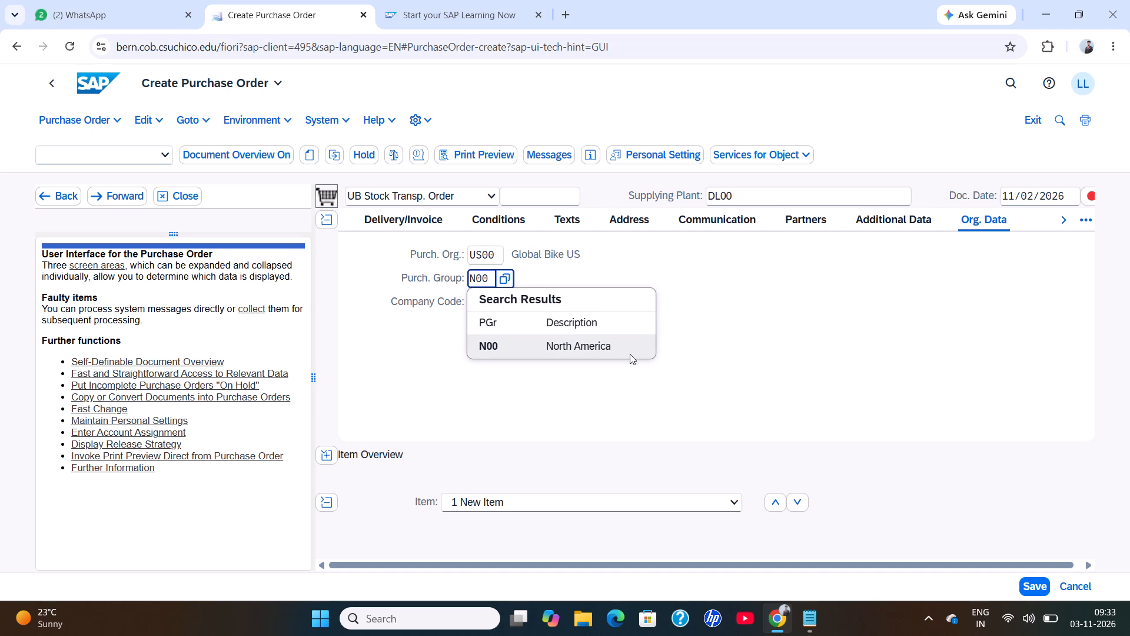
click(583, 397)
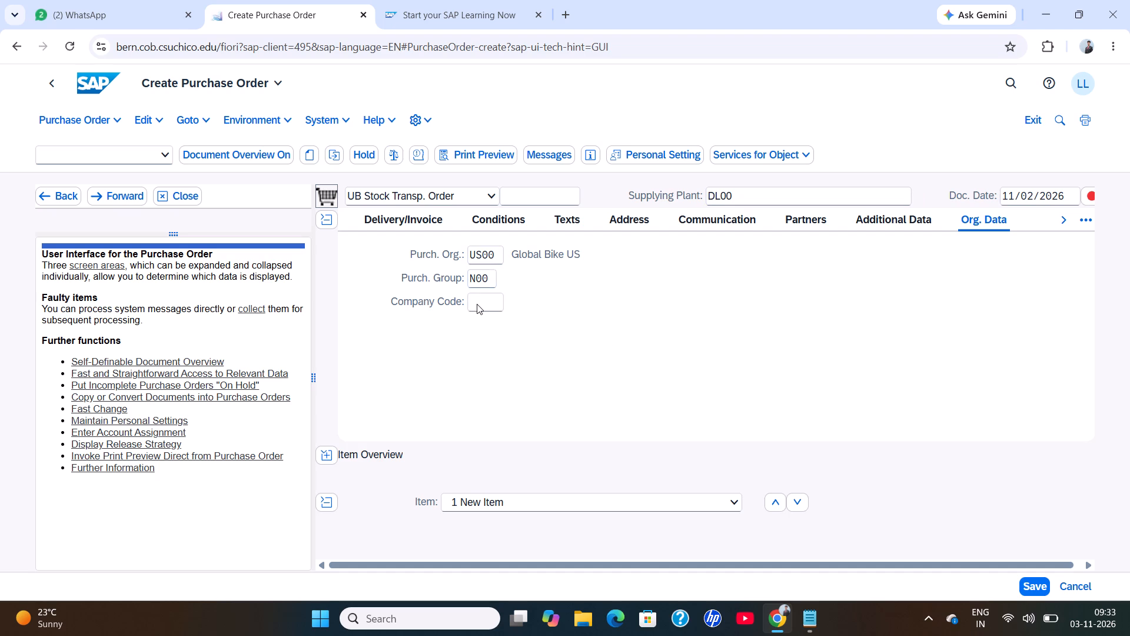
click(477, 304)
text(US)
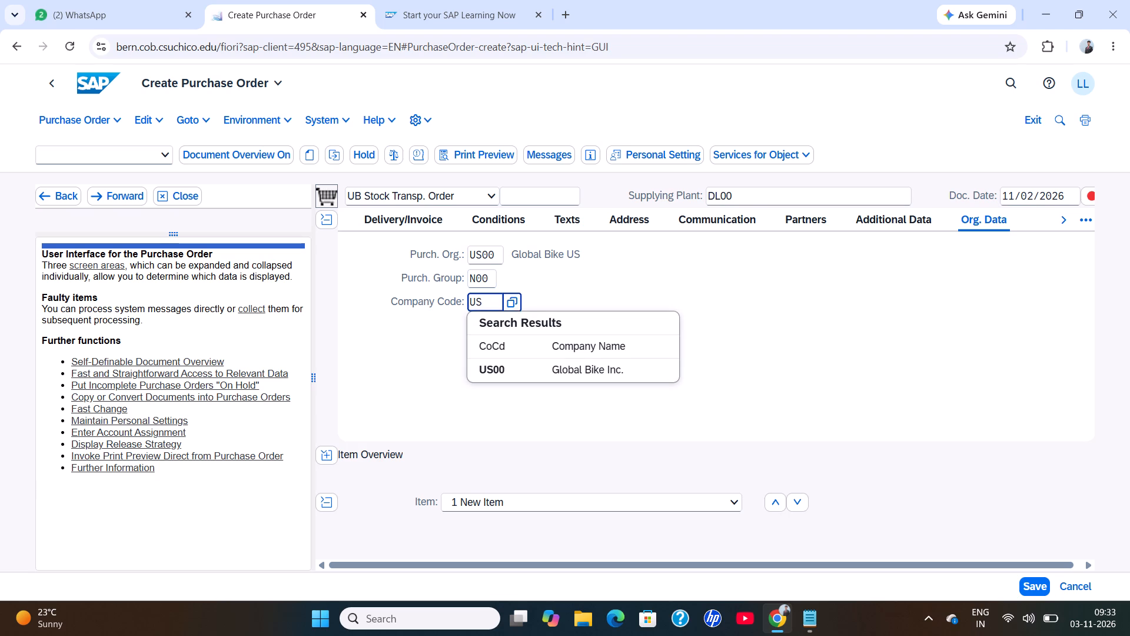
text(00)
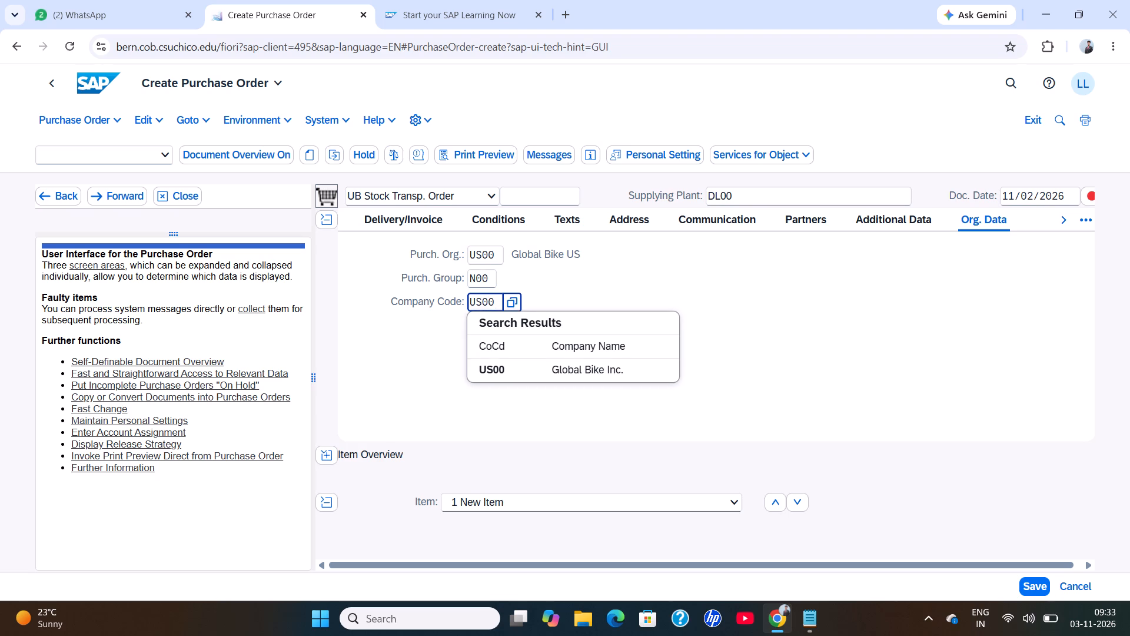
click(681, 261)
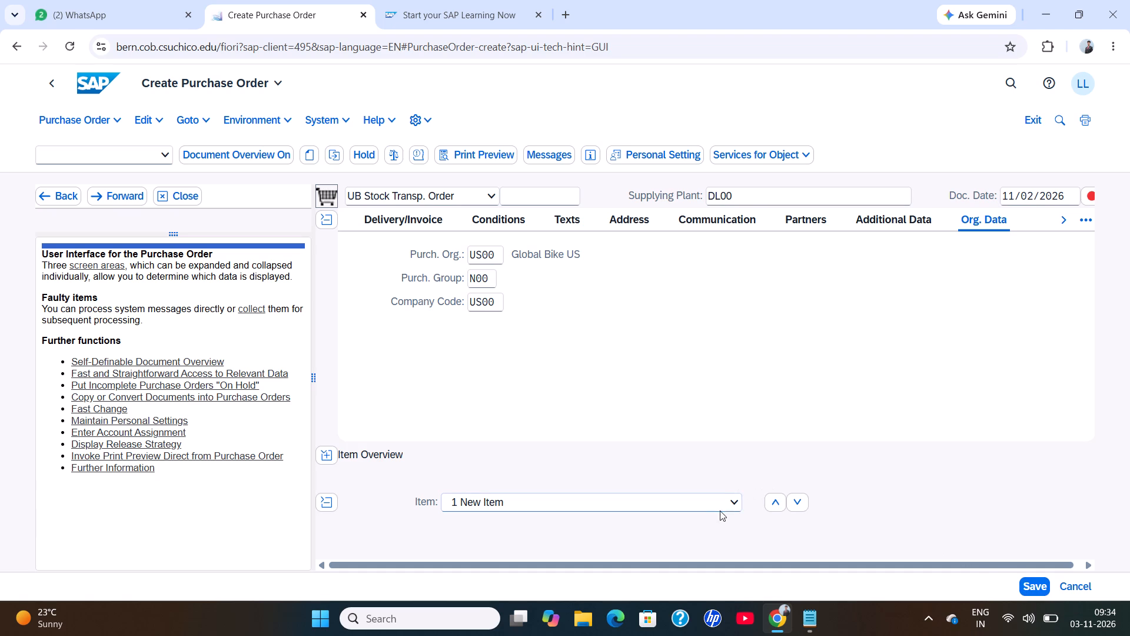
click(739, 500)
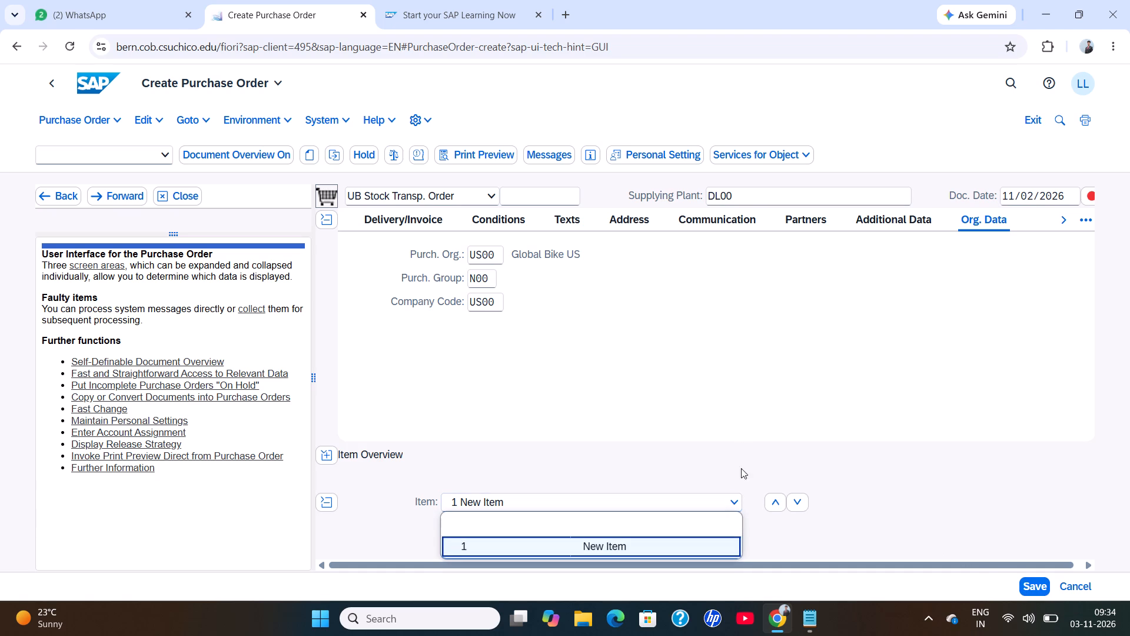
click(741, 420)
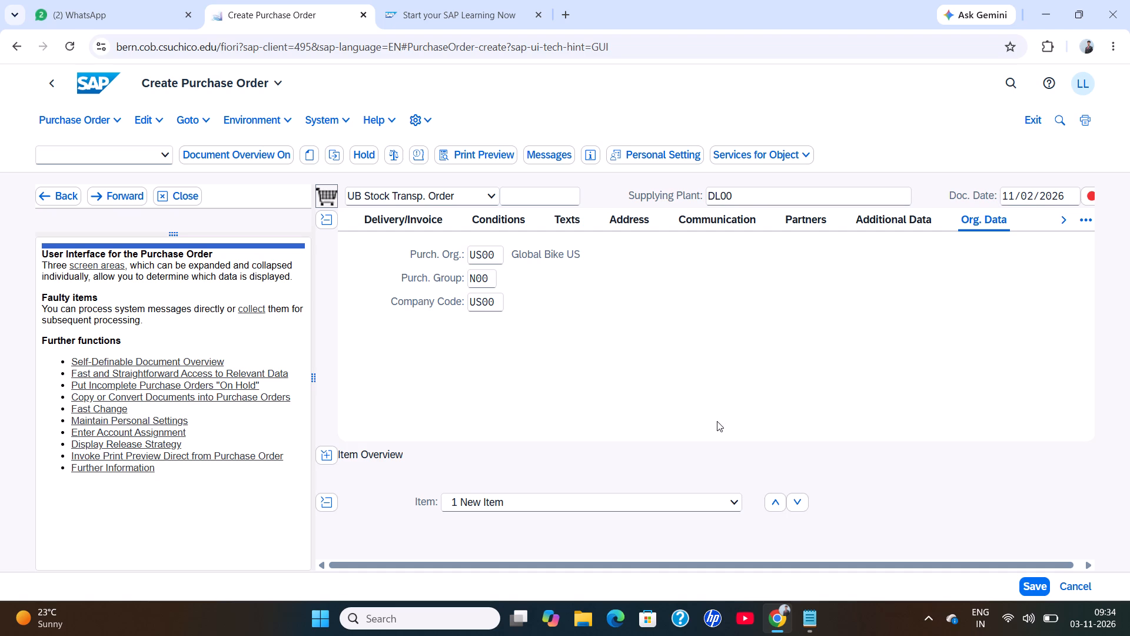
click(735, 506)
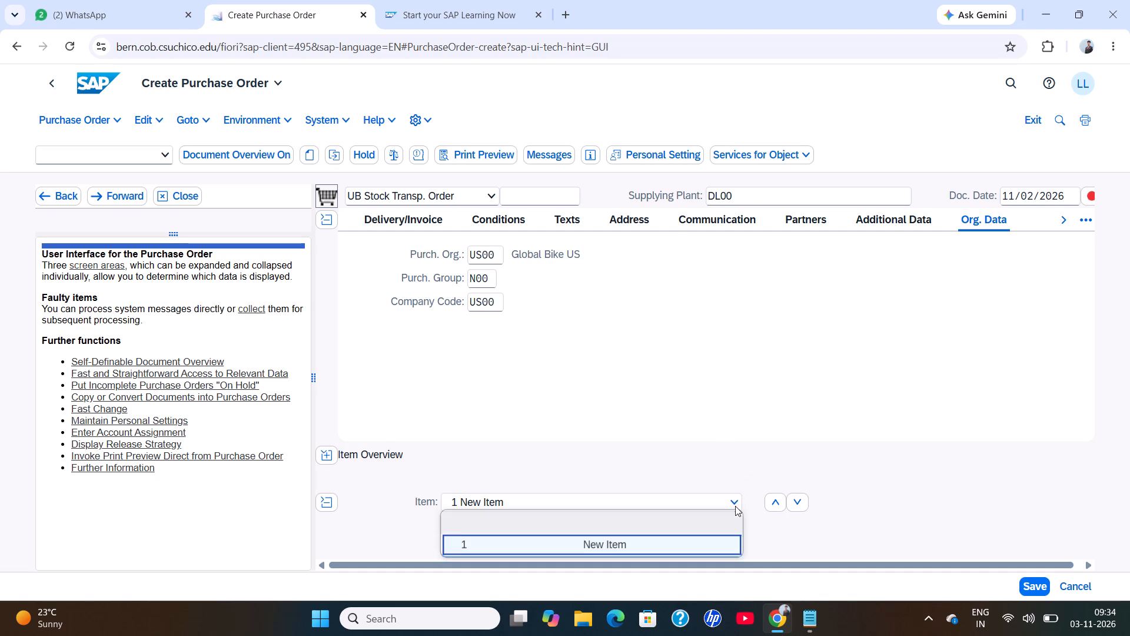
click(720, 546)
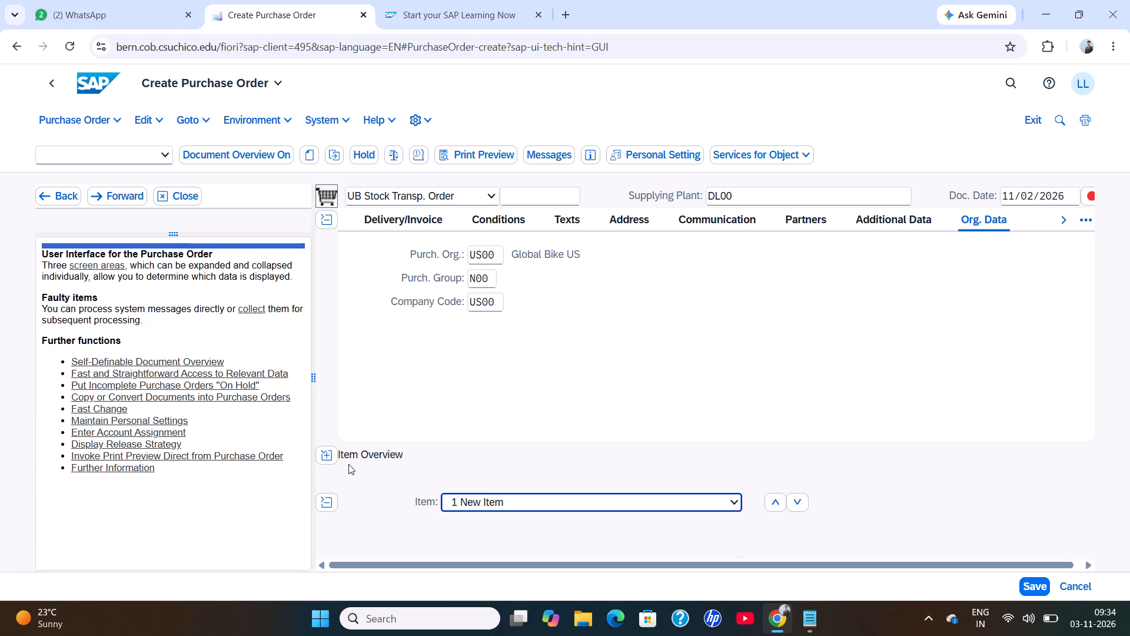
Expand the item overview and enter material DXTR1044 with a PO quantity of 10 in the first item row.
click(331, 457)
double_click(331, 457)
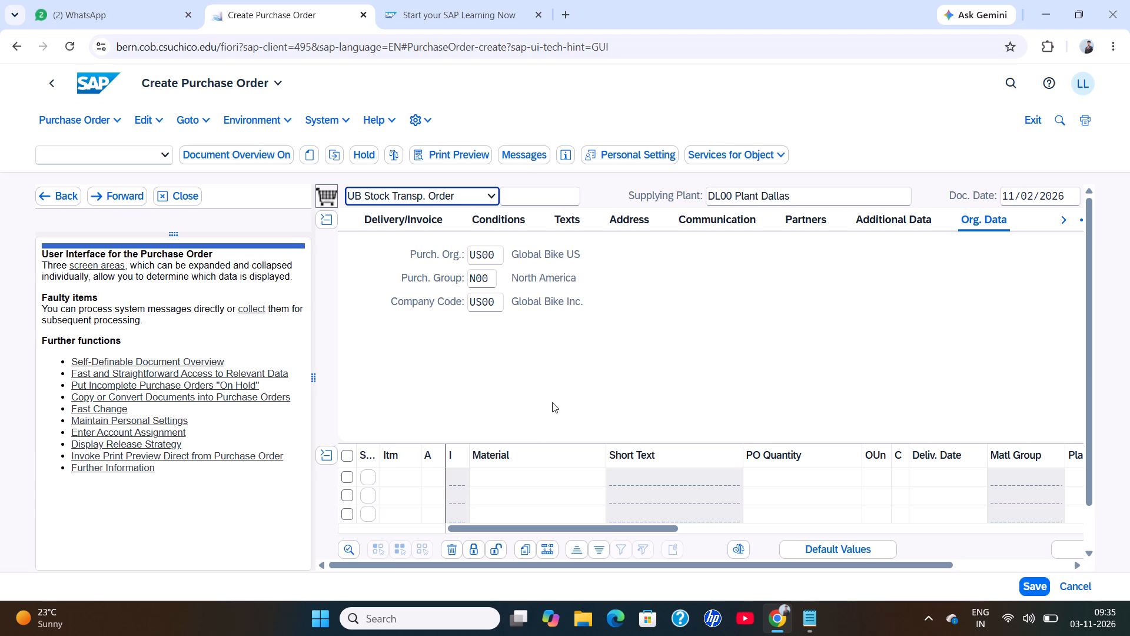
click(517, 490)
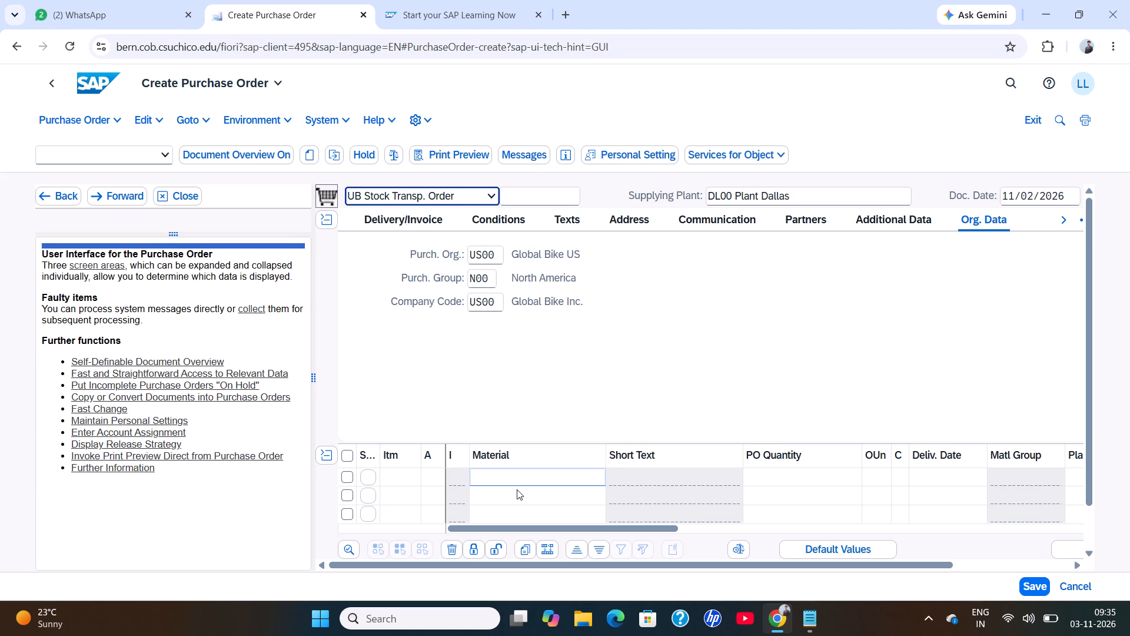
click(516, 478)
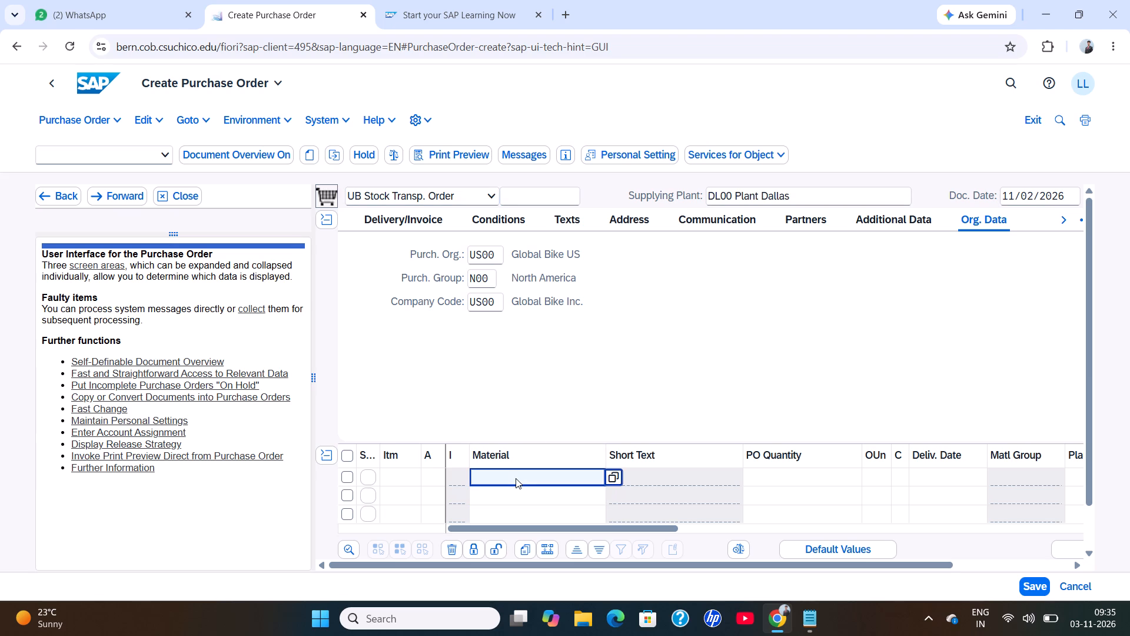
text(DX)
text(TR)
key(1)
key(0)
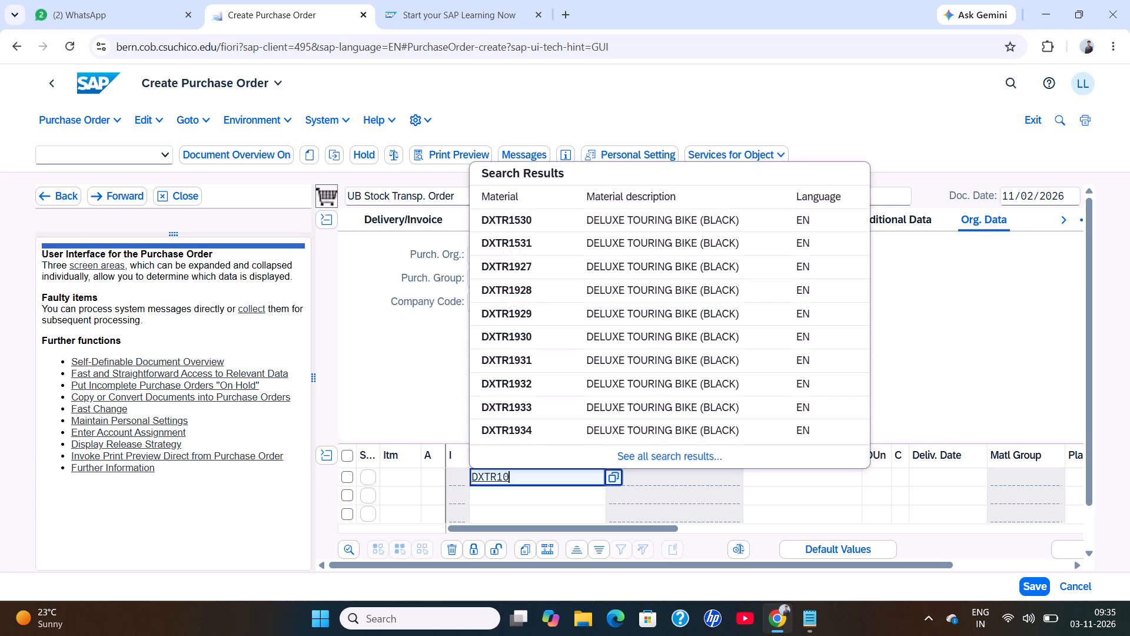
text(44)
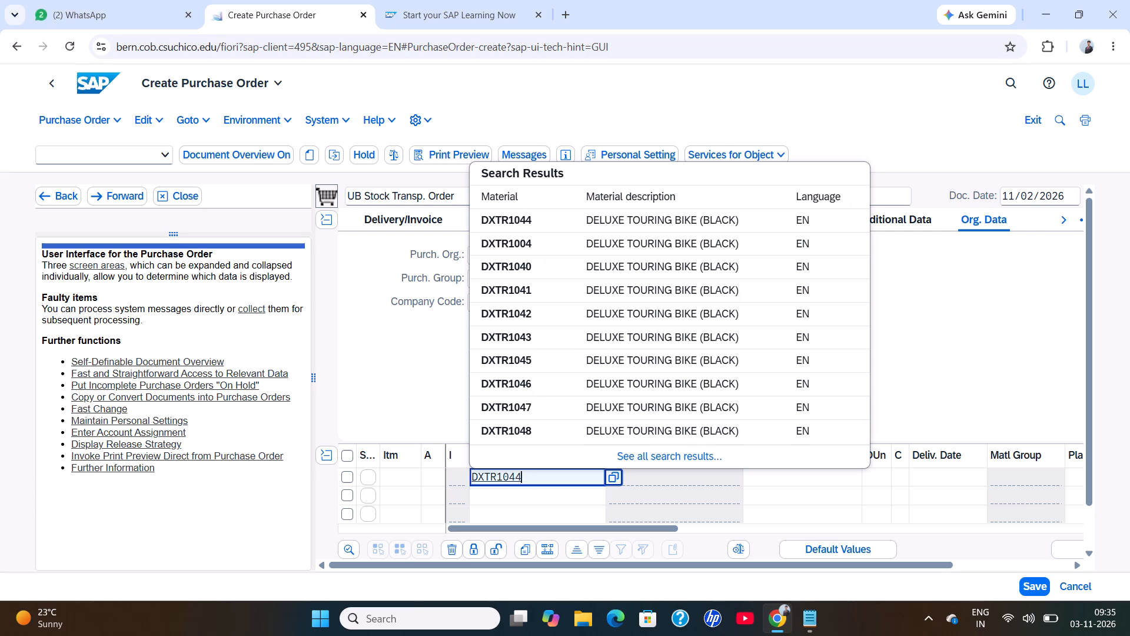
click(813, 468)
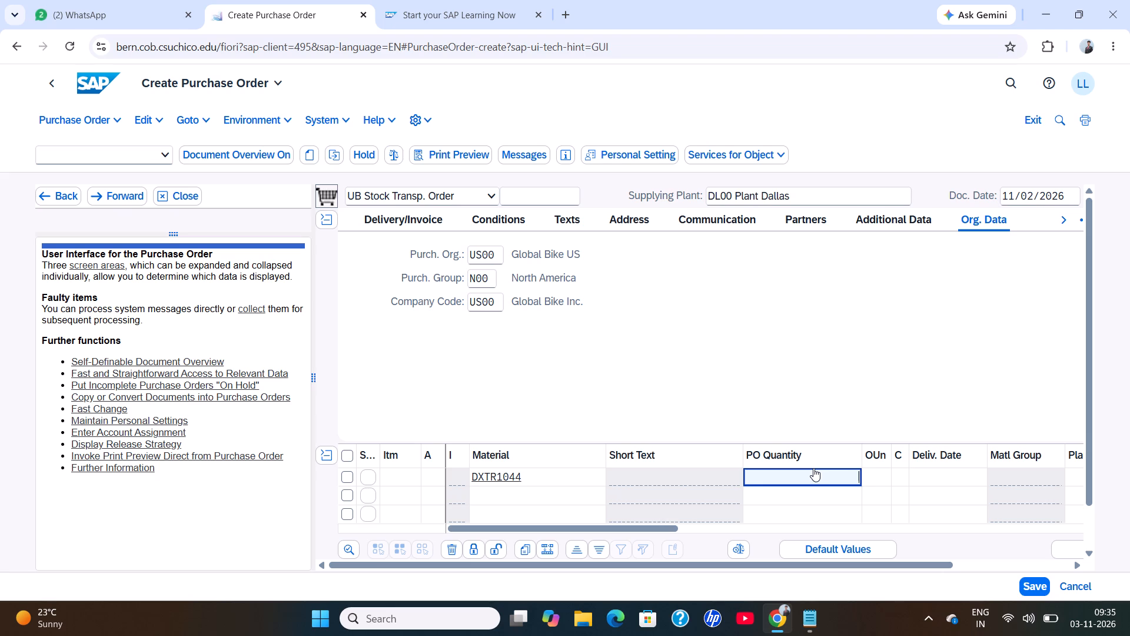
text(10)
Choose November 16, 2026 as the delivery date for the DXTR1044 item.
click(926, 475)
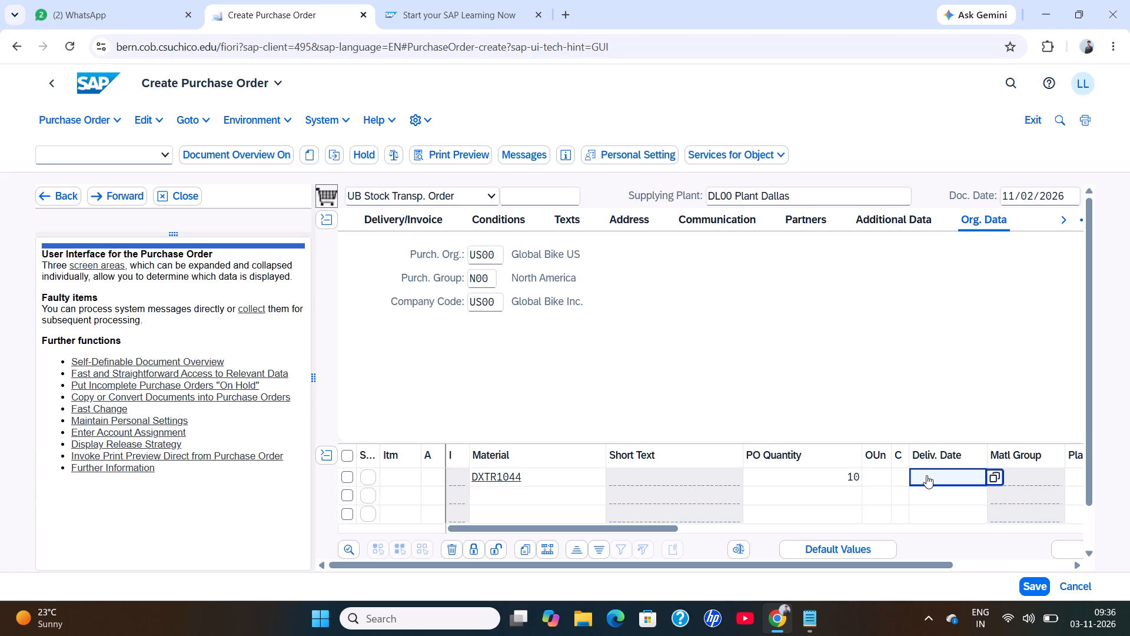
click(998, 475)
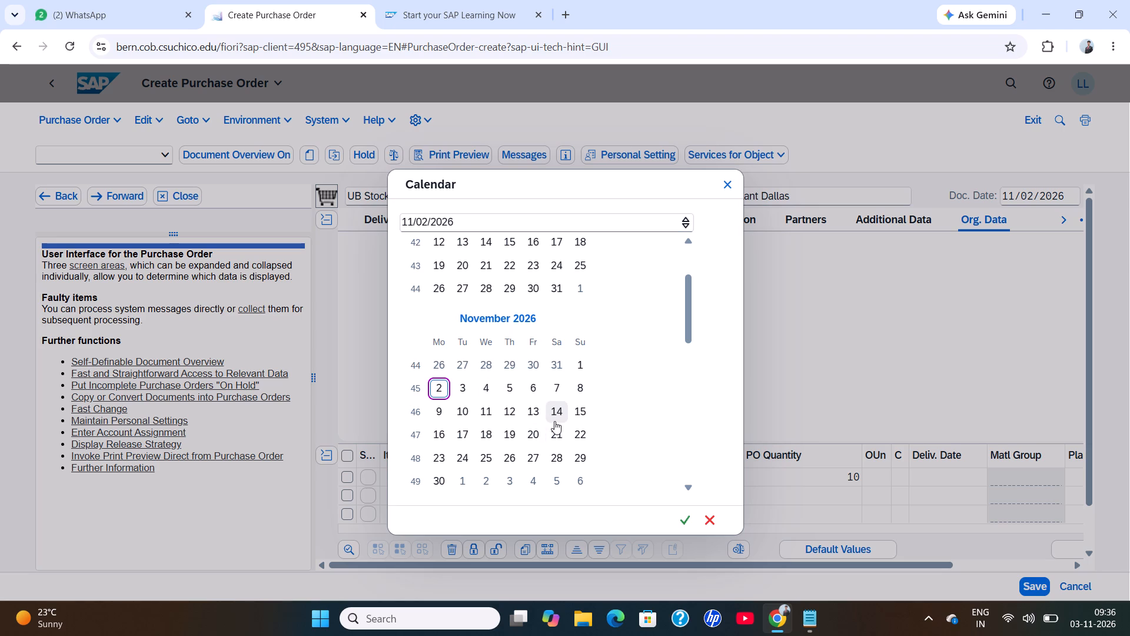
click(446, 439)
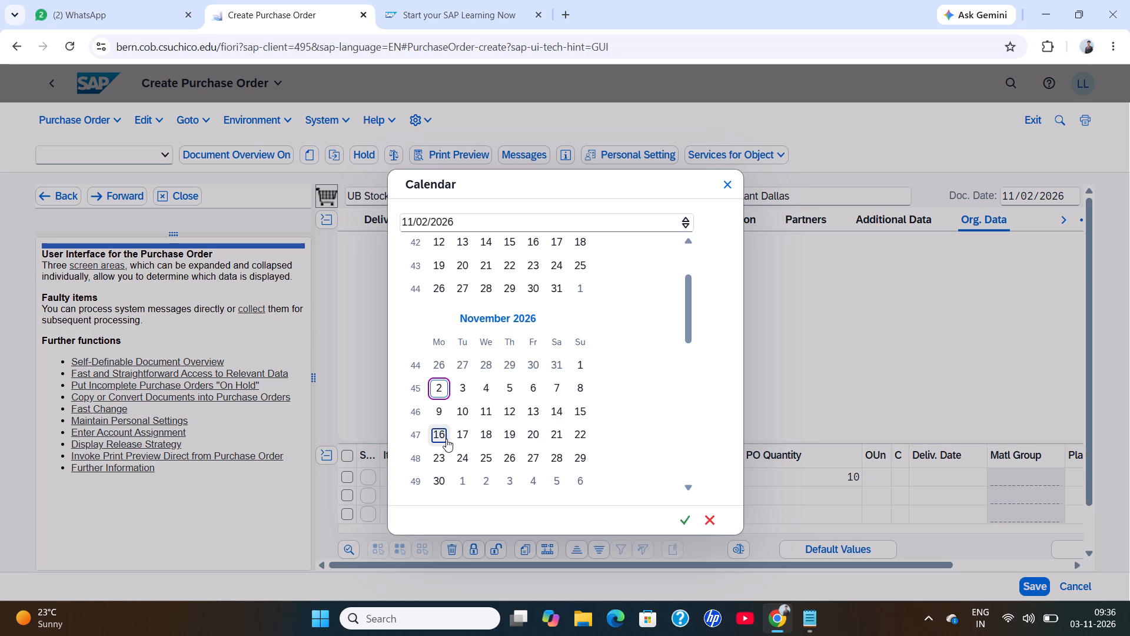
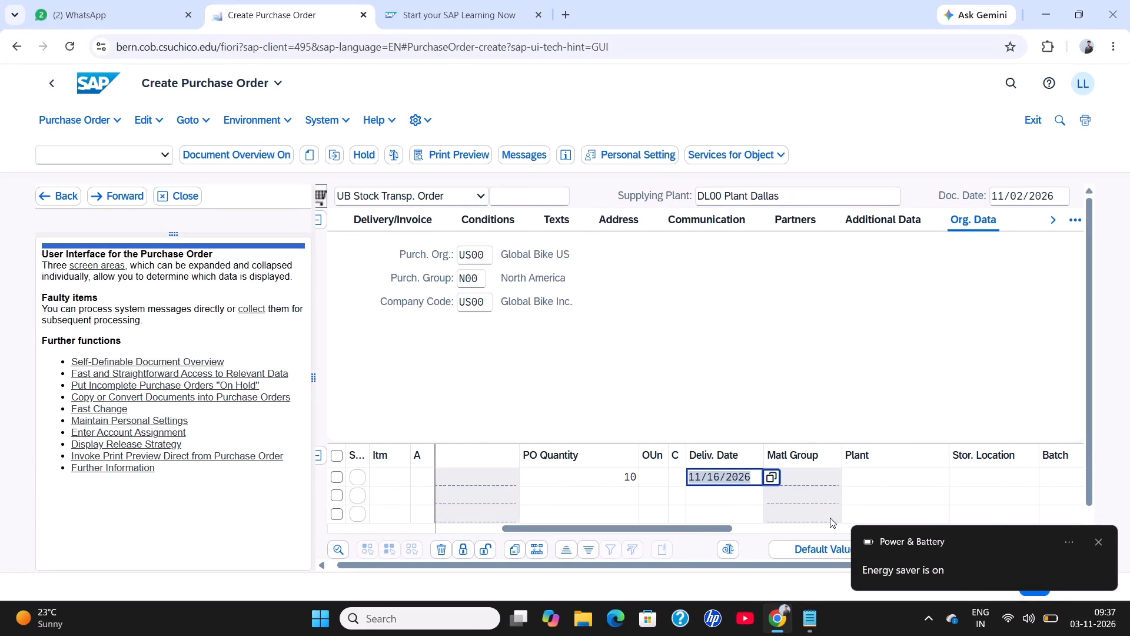
Choose SD00, DC San Diego, as the receiving plant for the DXTR1044 item.
click(845, 474)
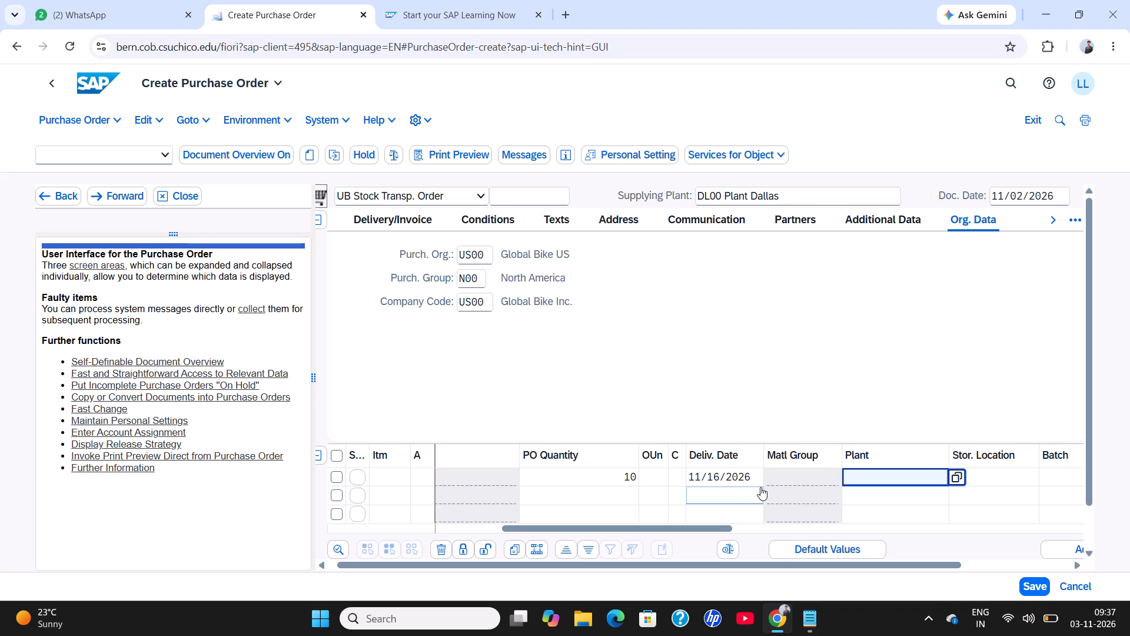
scroll(760, 487, right, 2)
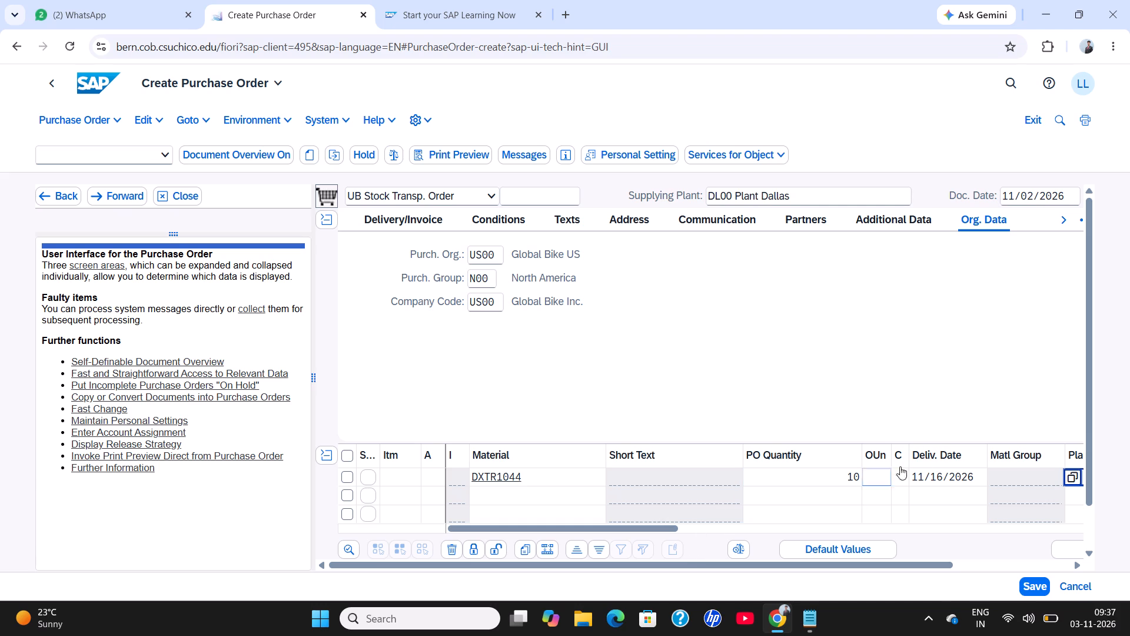
click(1074, 476)
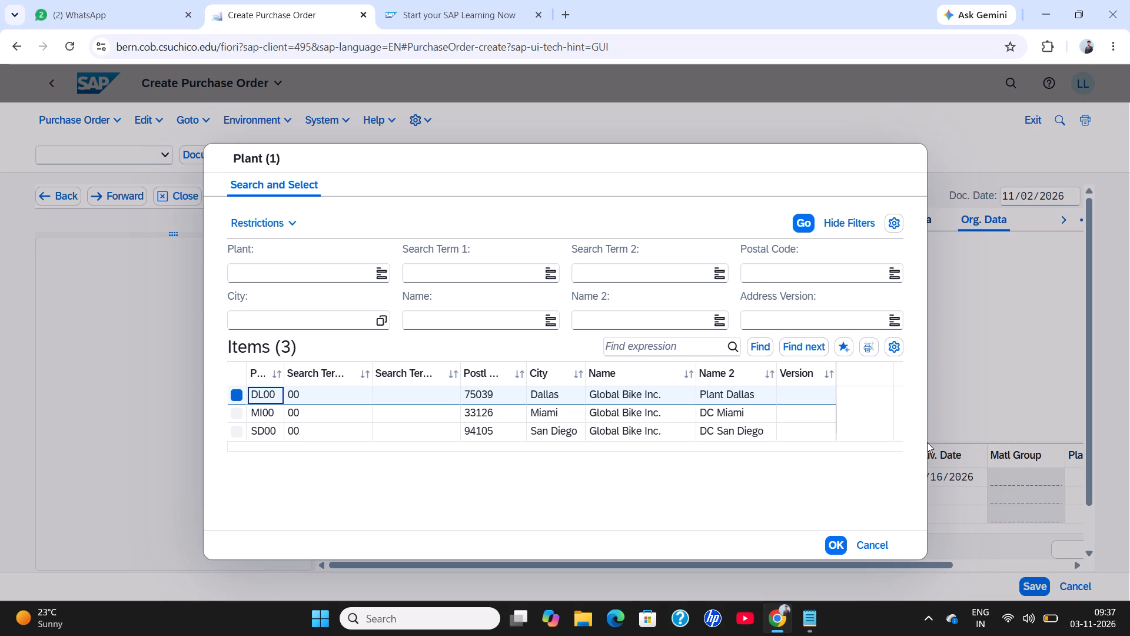
click(788, 429)
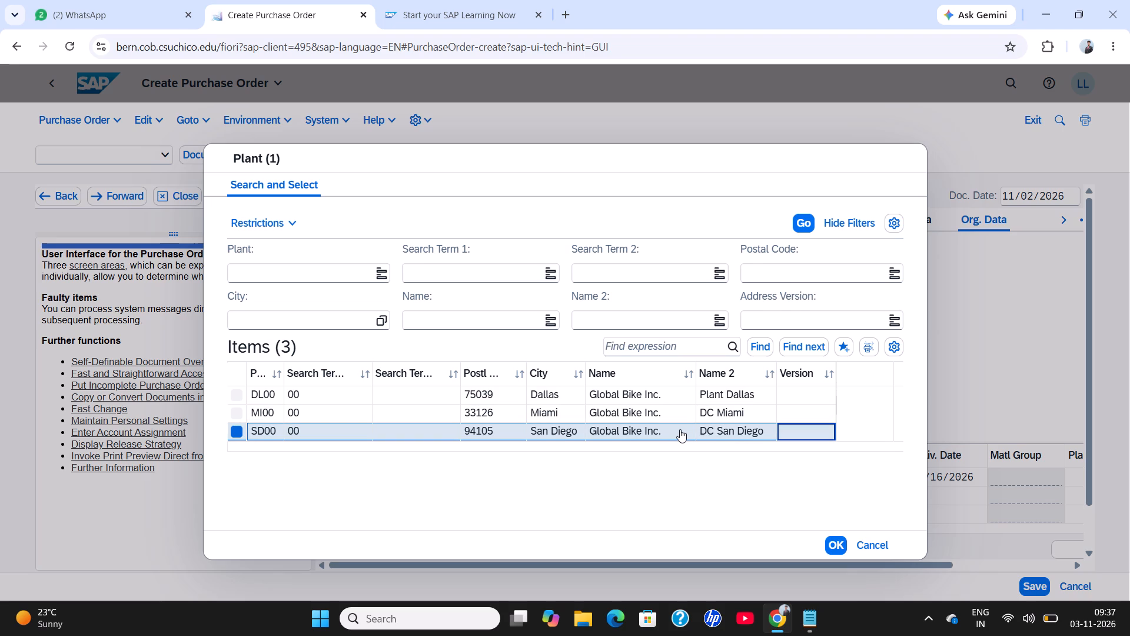
click(645, 439)
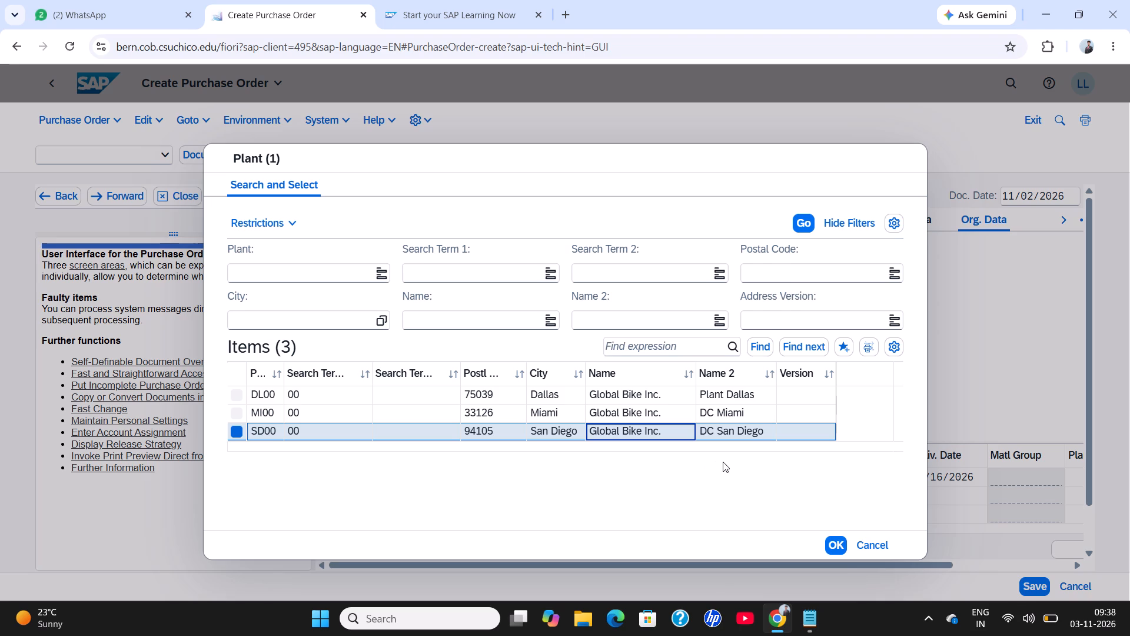
click(830, 544)
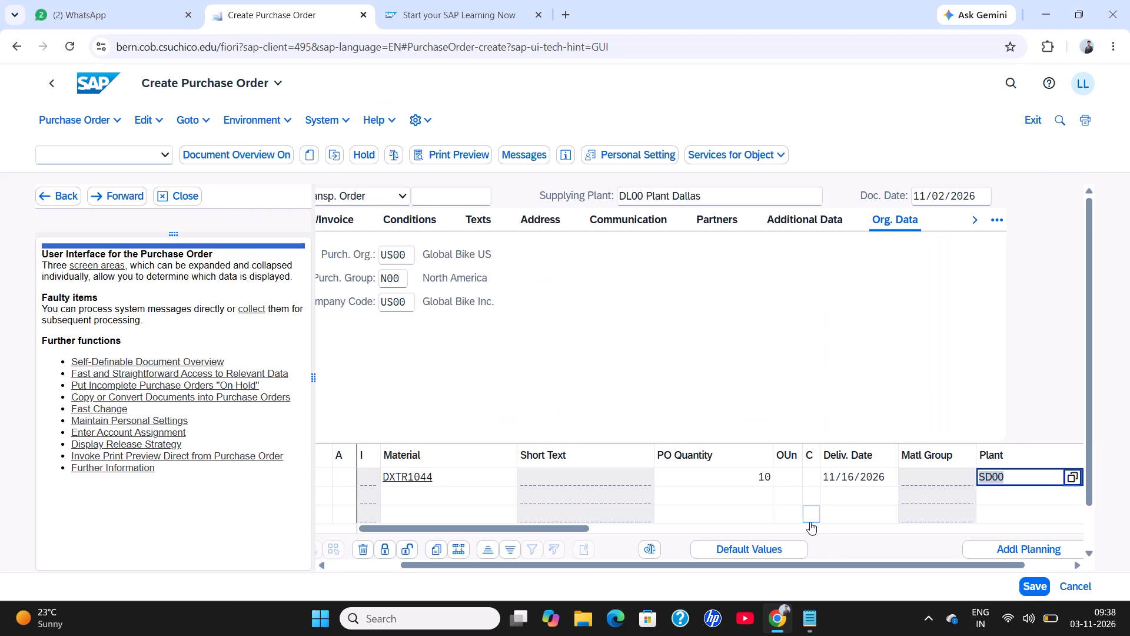
Look through the remaining item overview columns of the DXTR1044 row, from plant and storage location onwards.
scroll(810, 522, left, 2)
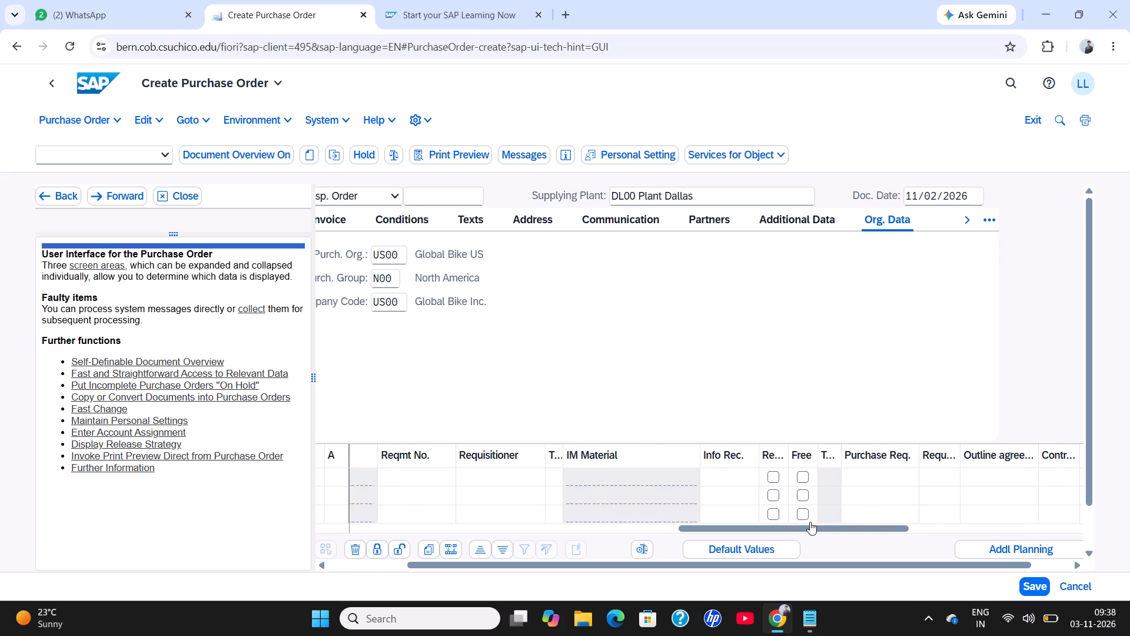
scroll(810, 522, left, 2)
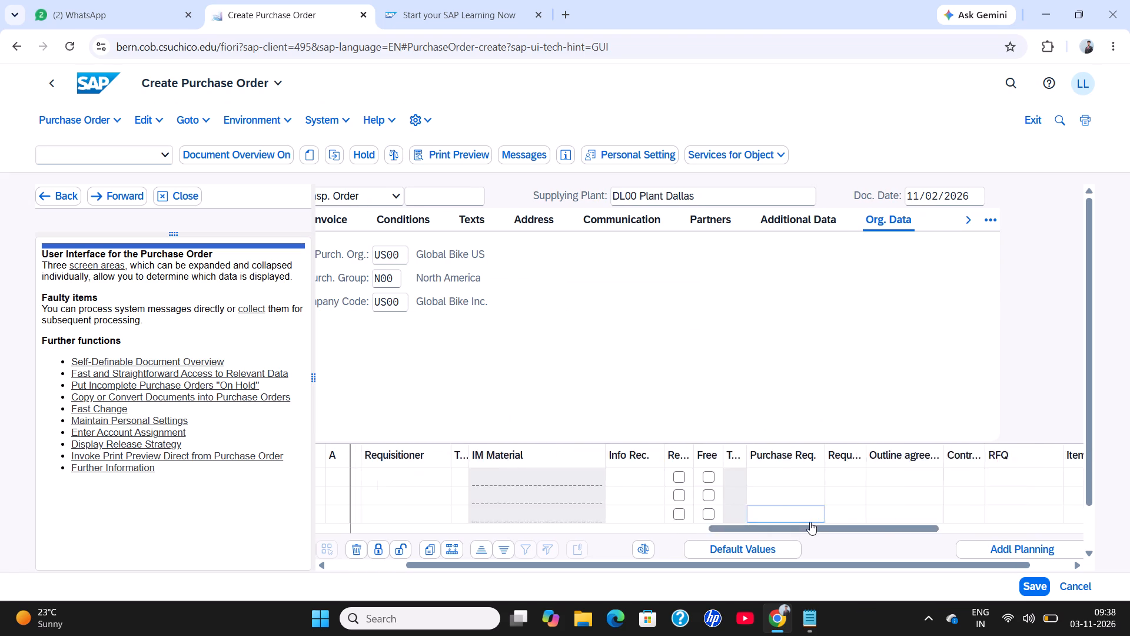
scroll(810, 522, left, 1)
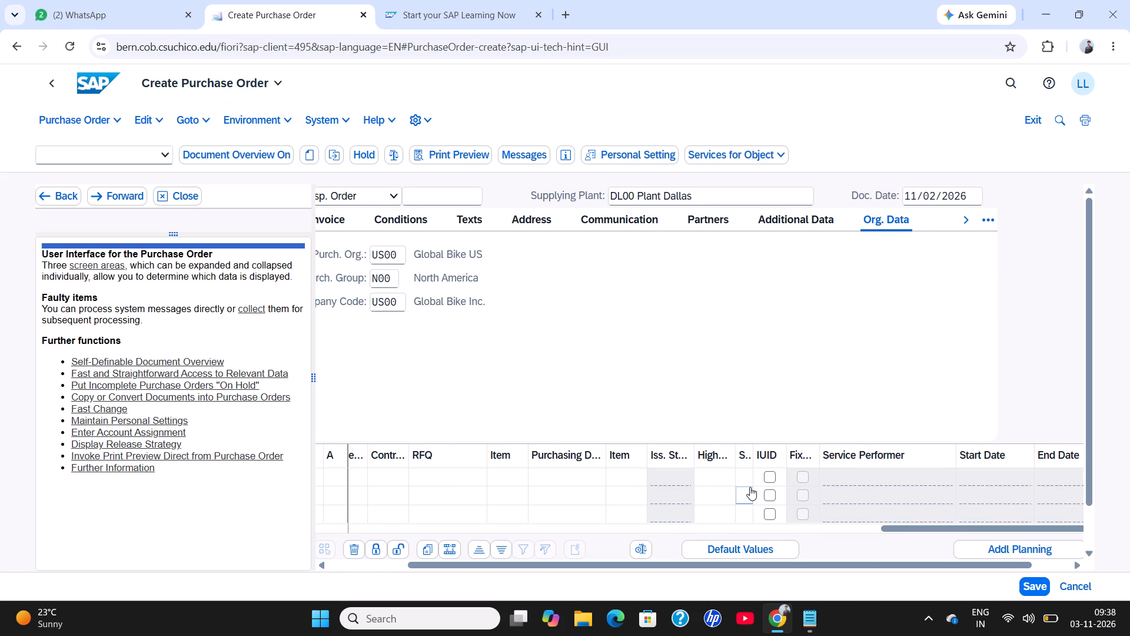
key(Left)
key(Right)
key(Right)
key(Right)
key(Right)
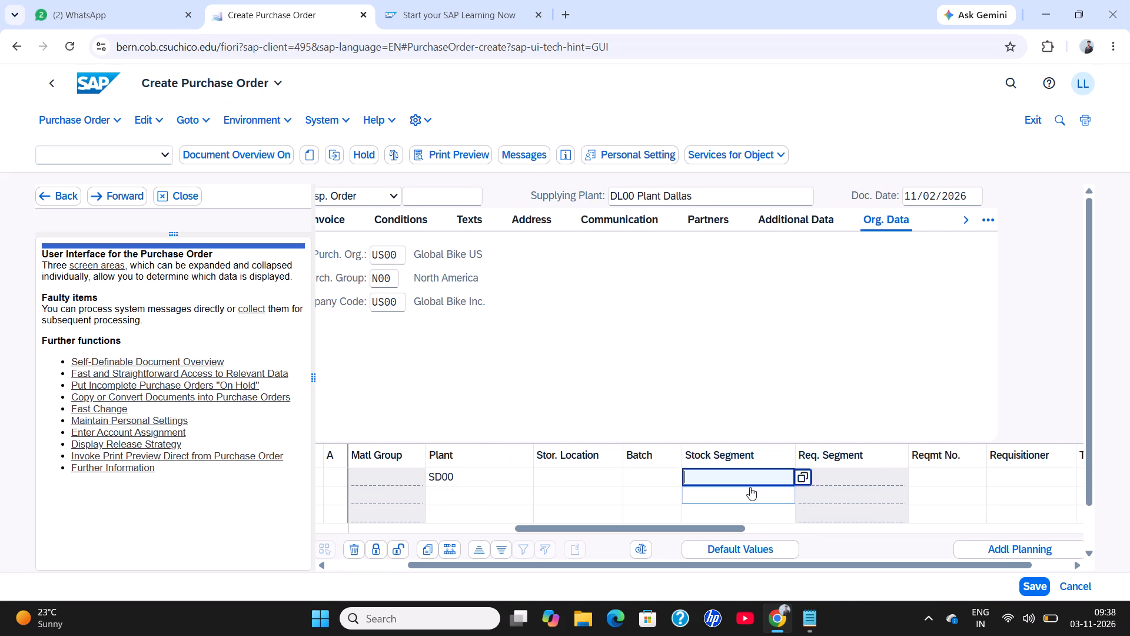
key(Right)
key(Right)
key(Right)
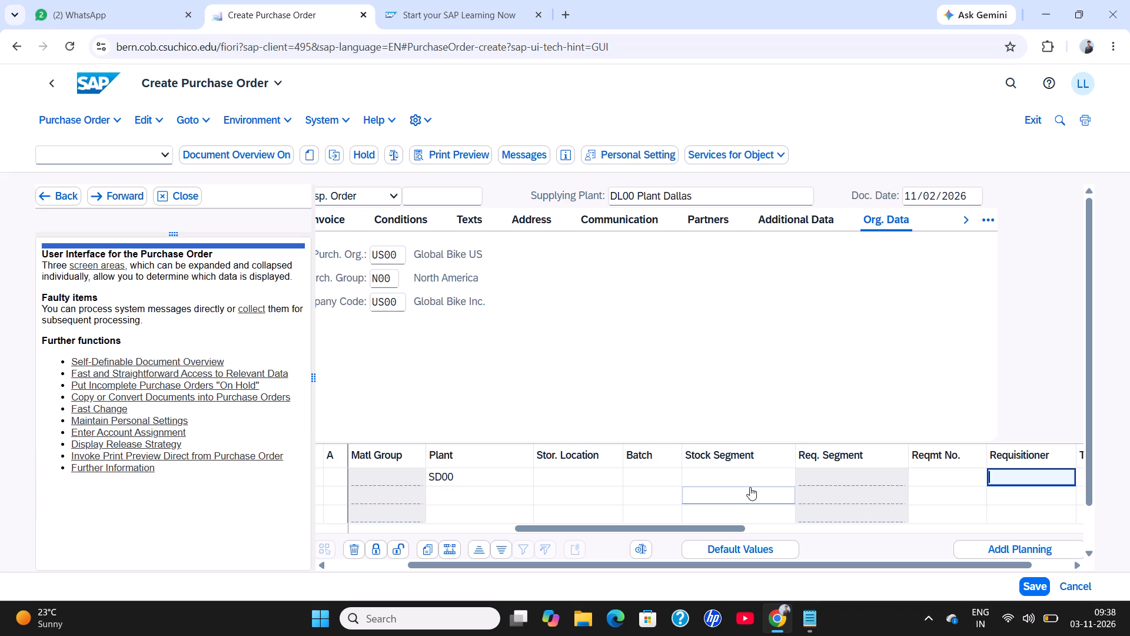
key(Left)
key(Left)
key(Left)
key(Left)
key(Left)
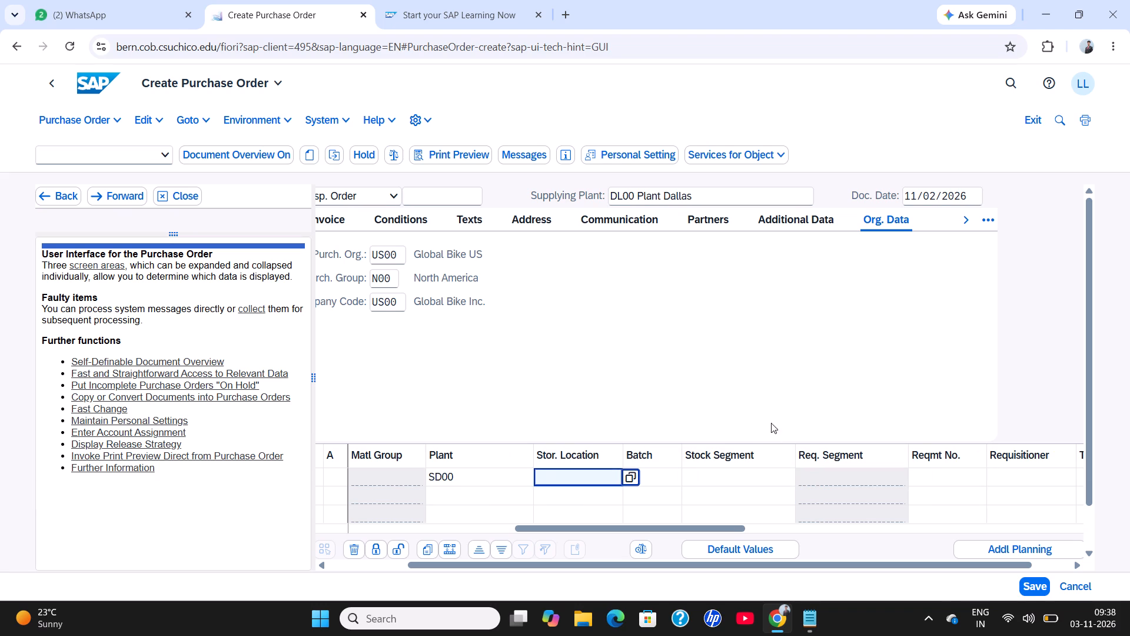
Browse the storage locations offered for the DXTR1044 item and leave the list without choosing one.
click(634, 474)
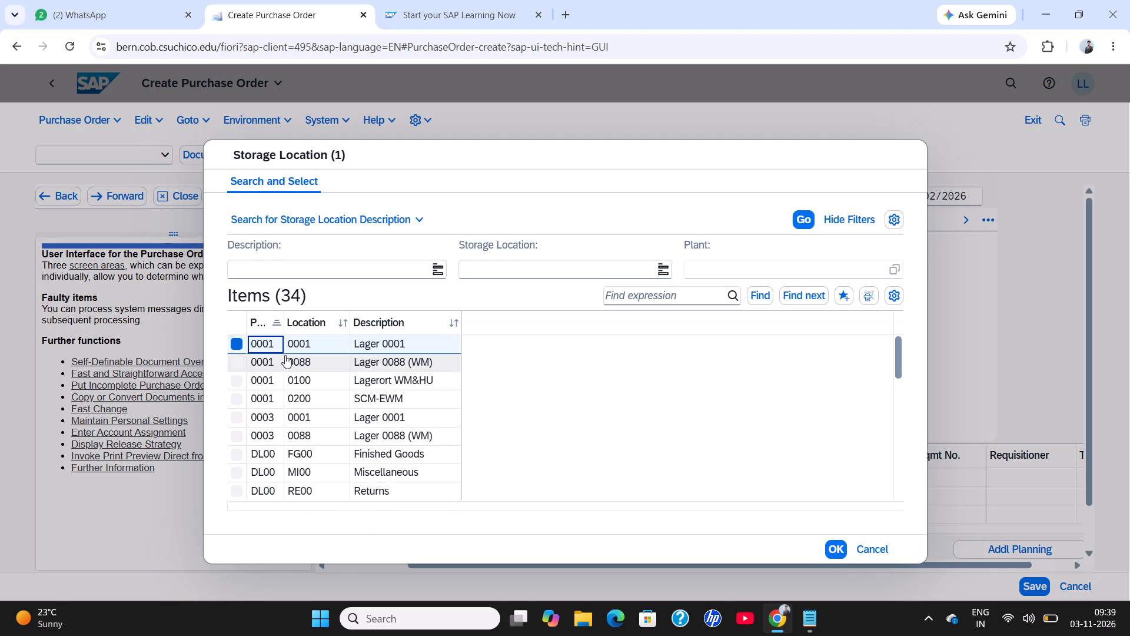
click(962, 332)
click(883, 545)
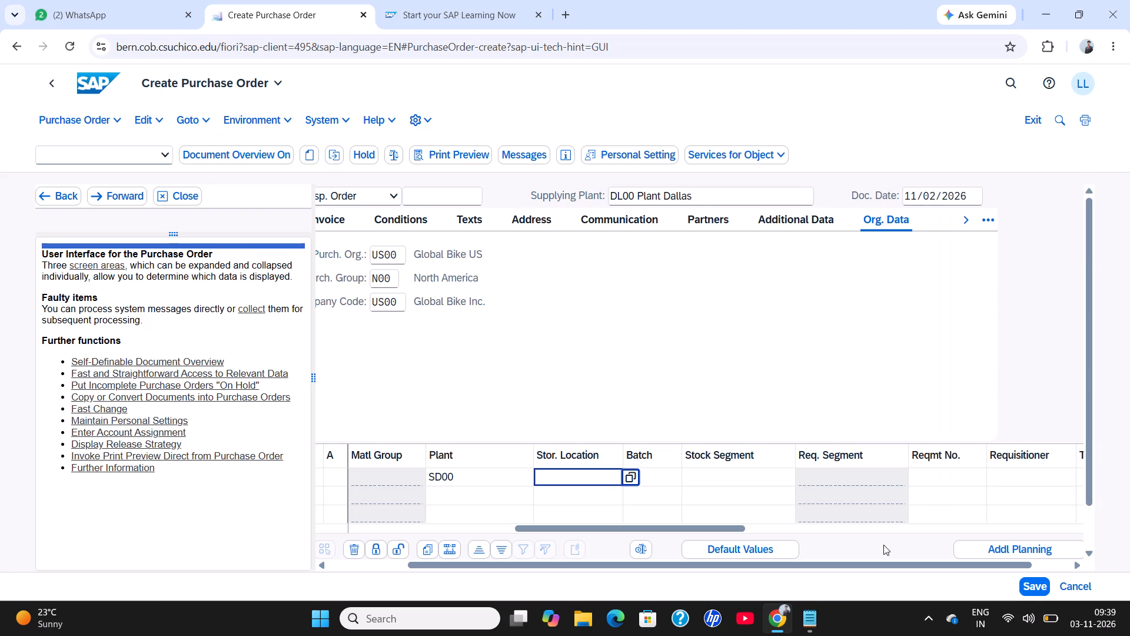
click(635, 478)
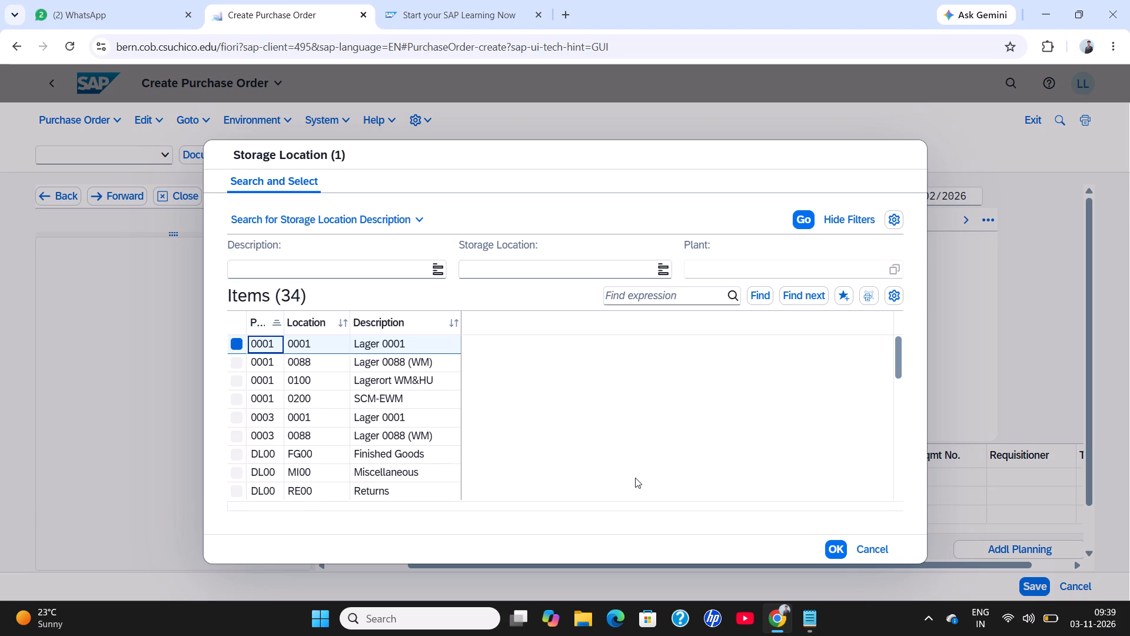
key(Down)
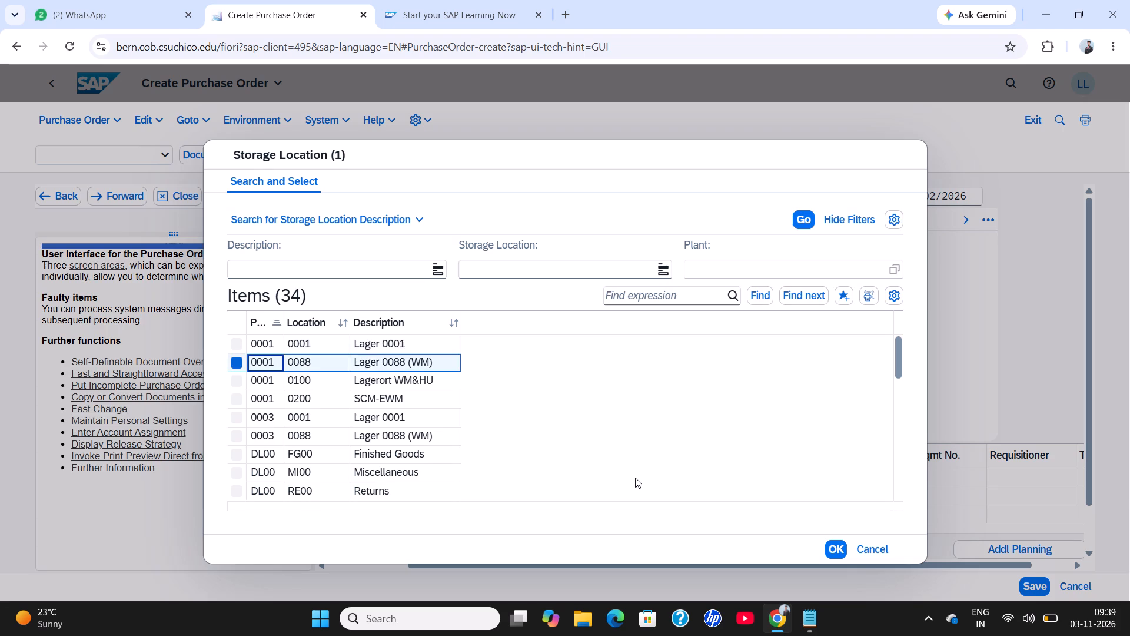
key(Down)
key(Down)
key(Down)
key(Down)
key(Down)
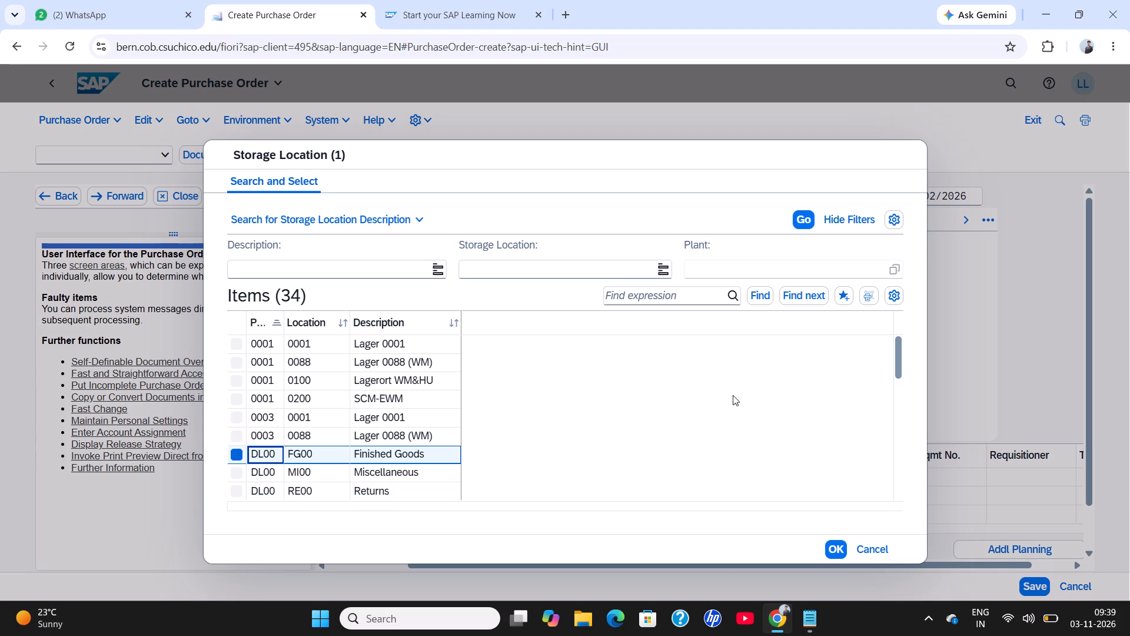
click(1018, 308)
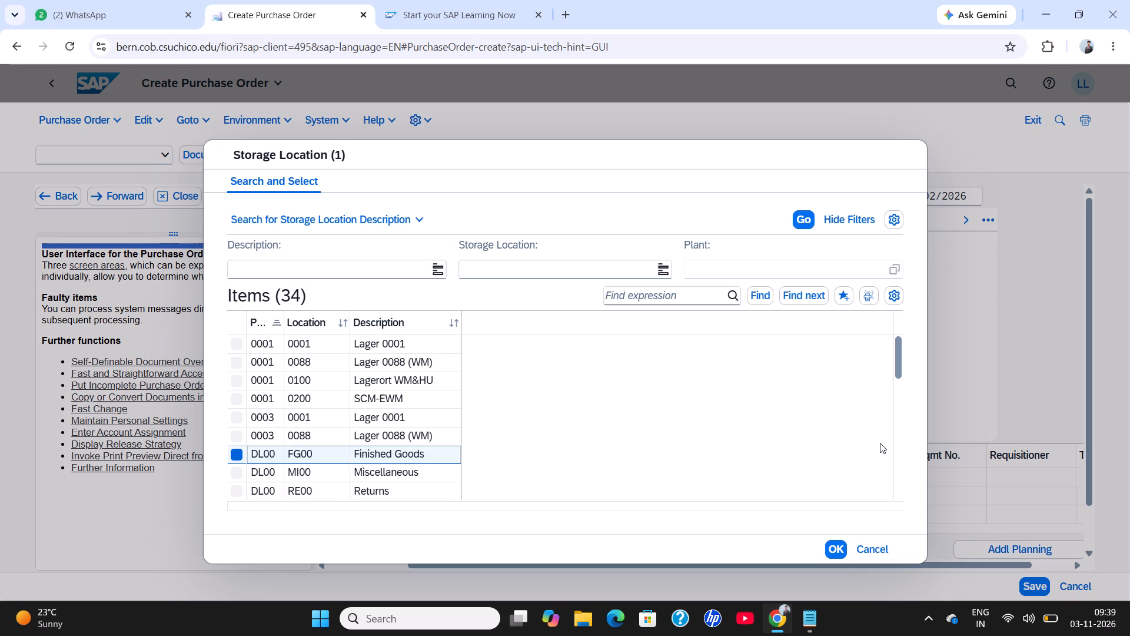
click(873, 549)
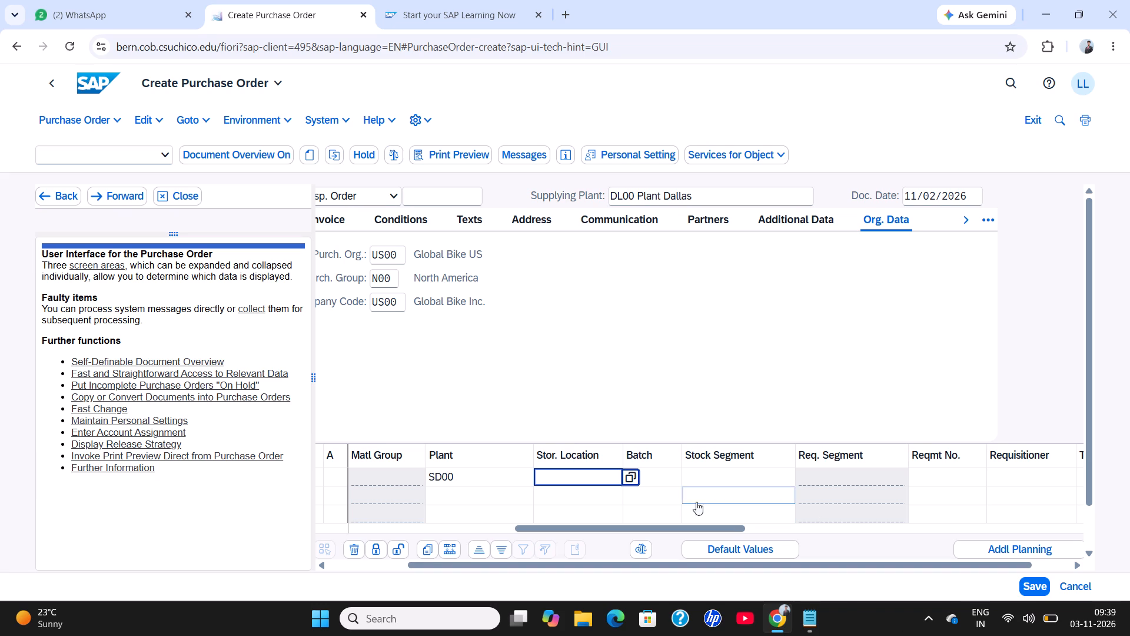
double_click(598, 476)
click(624, 473)
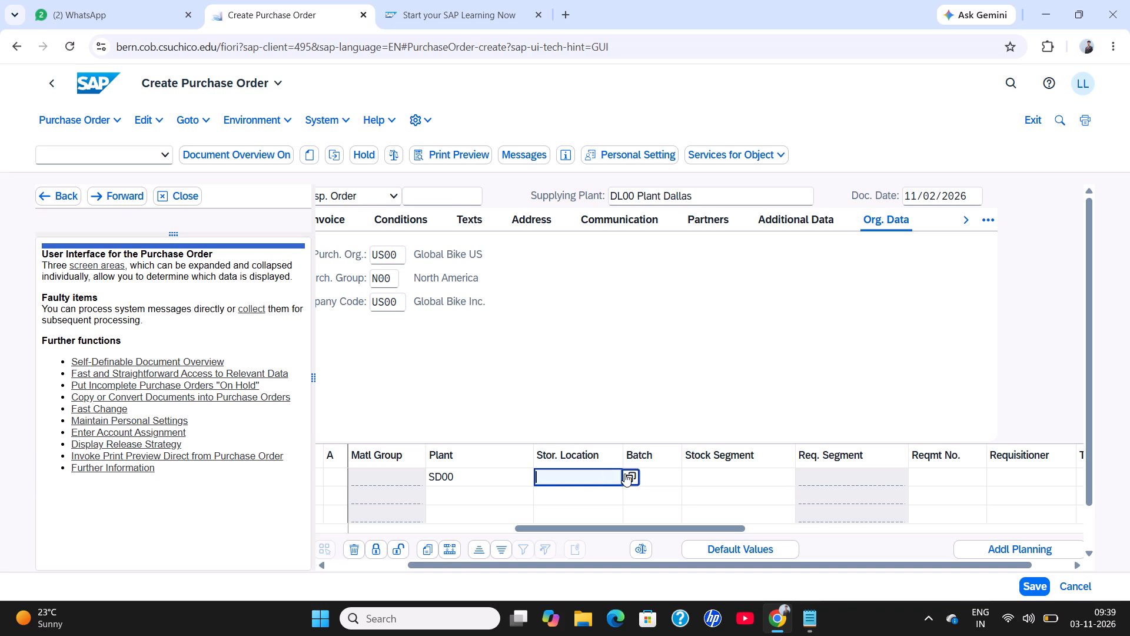
double_click(624, 473)
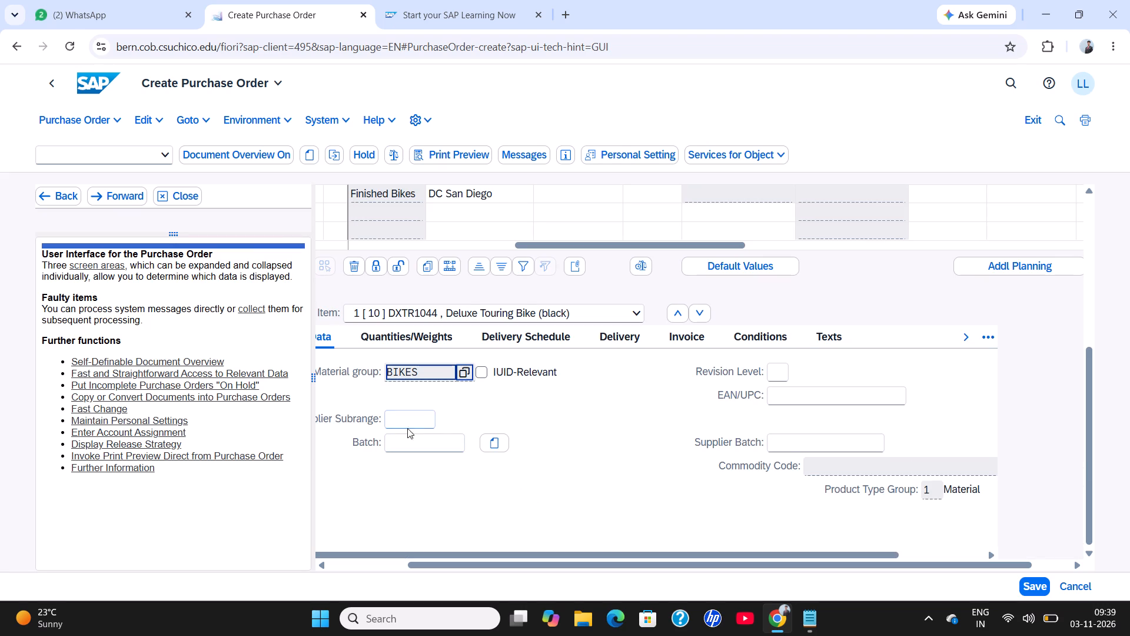
Exit the purchase order, saving the stock transport order, and close the creation notice to return to the Stock Transport Order page.
click(39, 78)
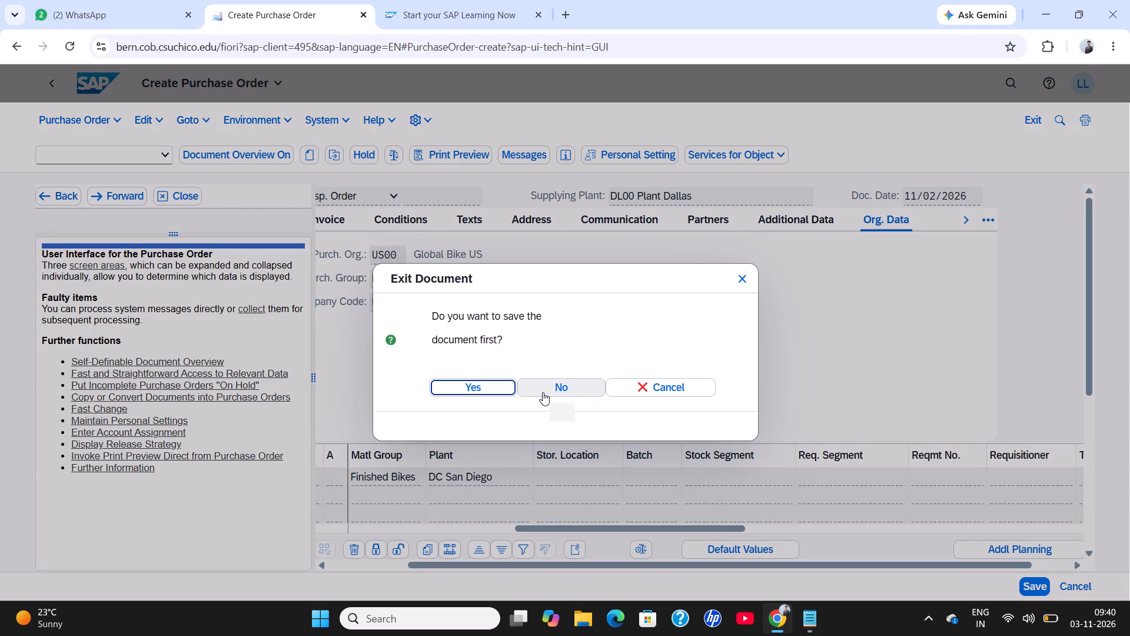
click(746, 275)
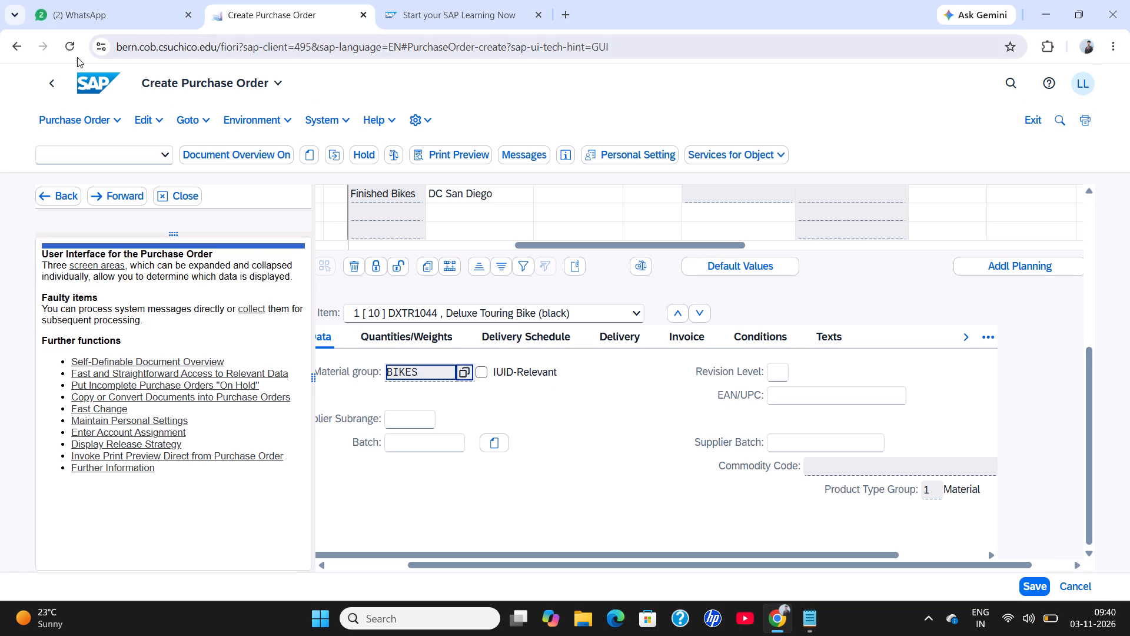
click(49, 79)
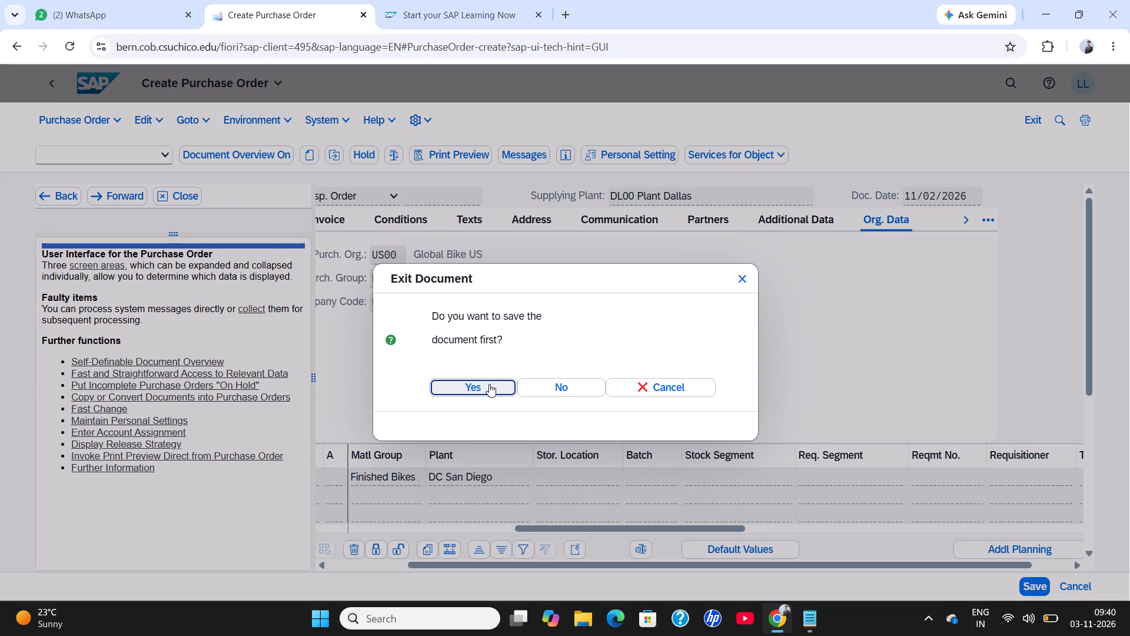
click(487, 383)
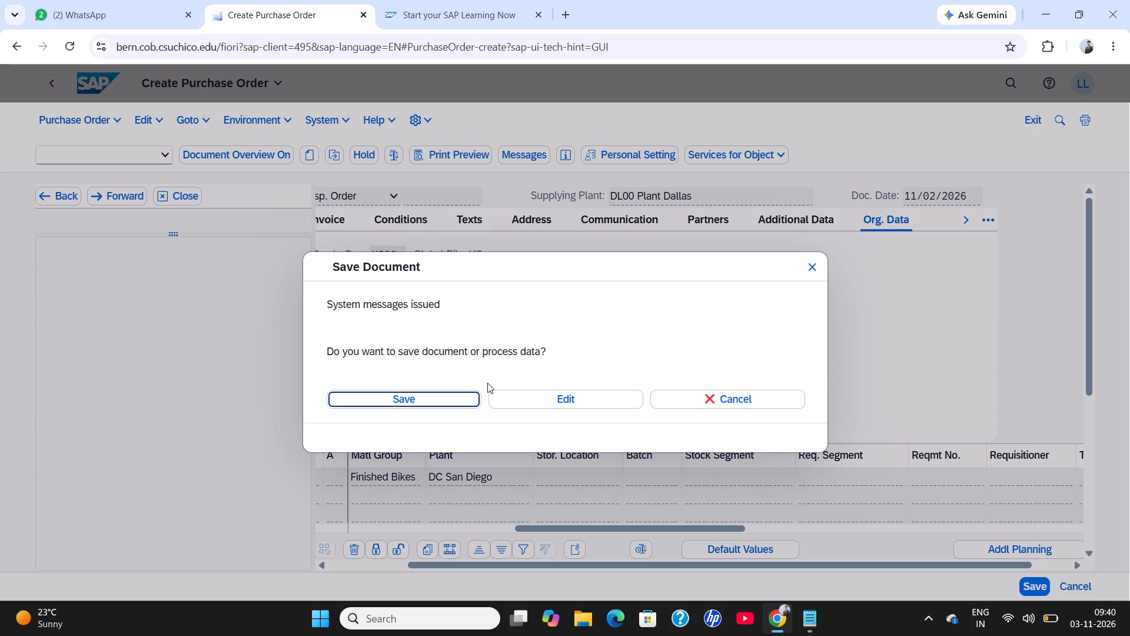
click(456, 404)
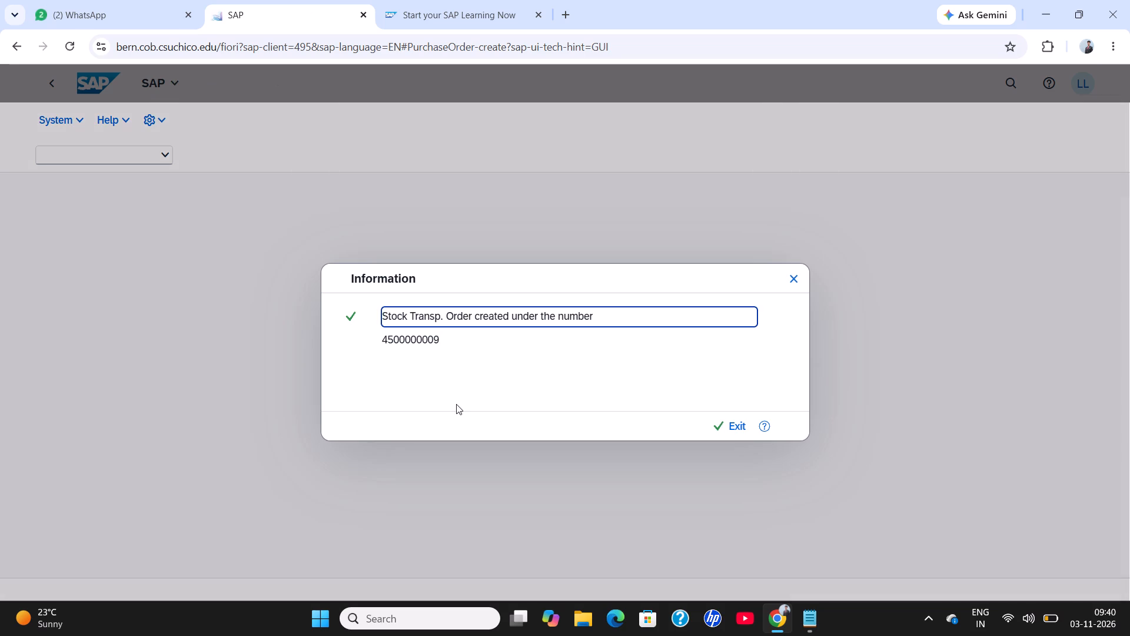
click(799, 277)
click(799, 277)
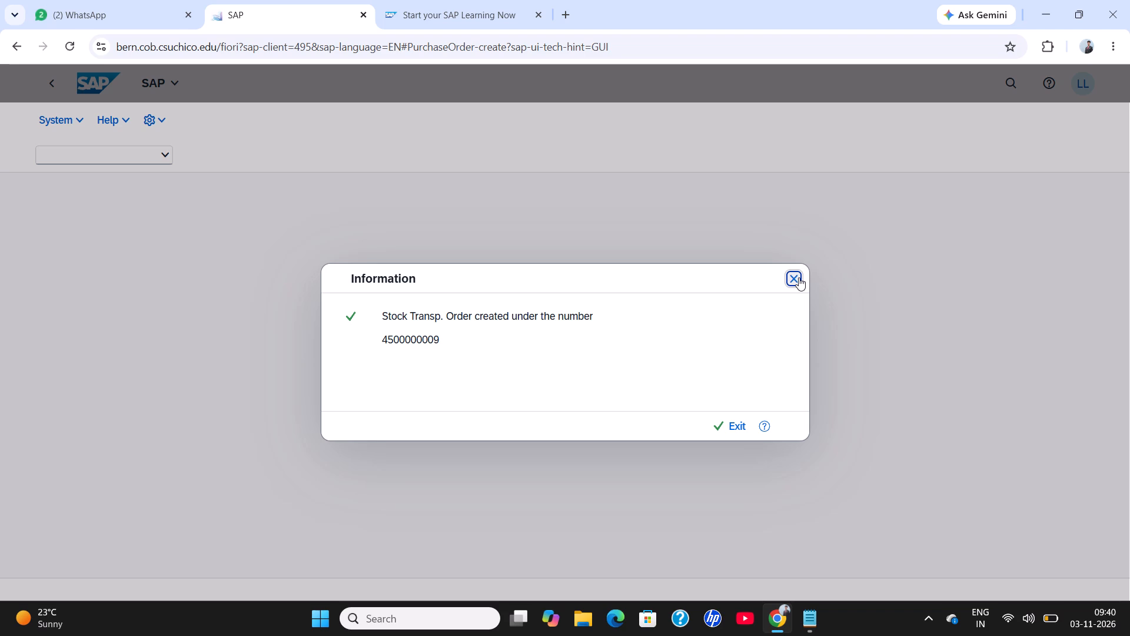
click(799, 277)
click(739, 423)
click(717, 423)
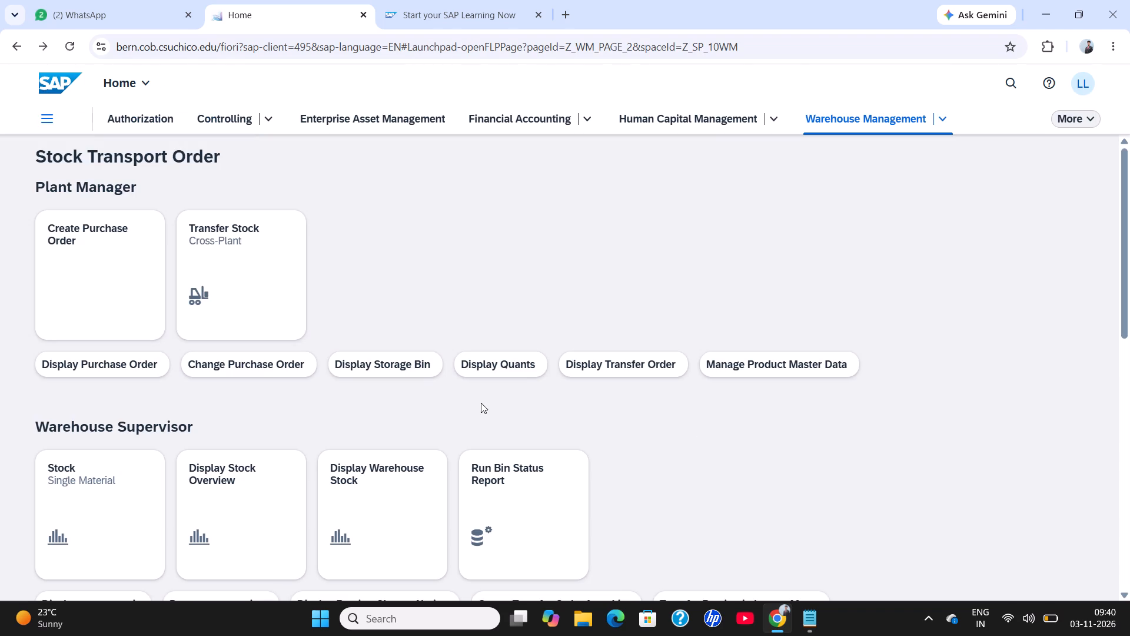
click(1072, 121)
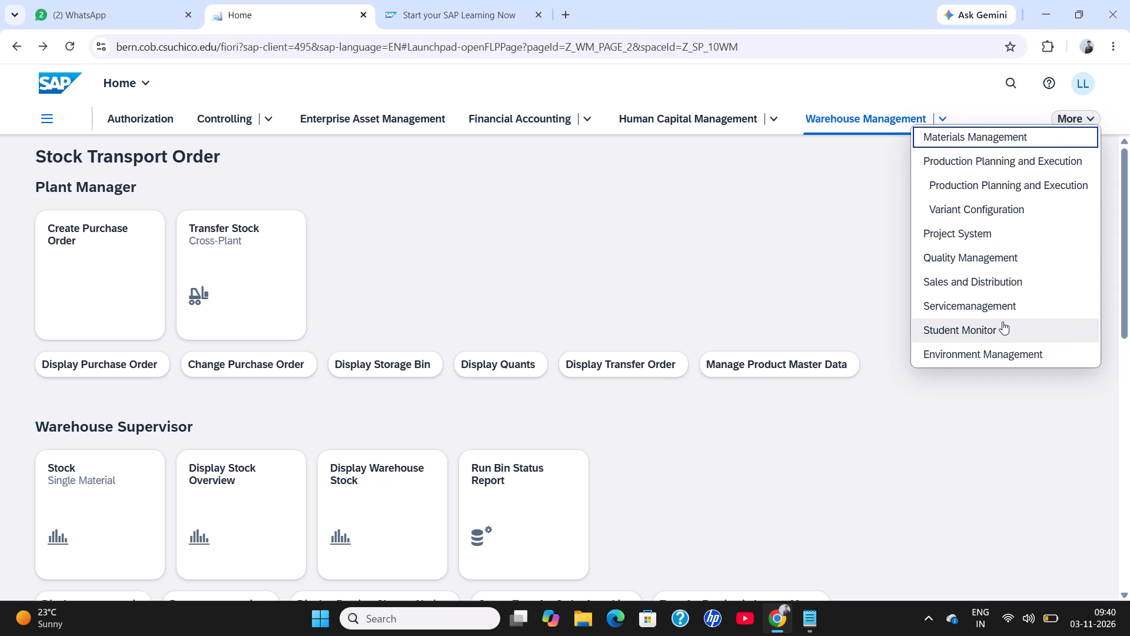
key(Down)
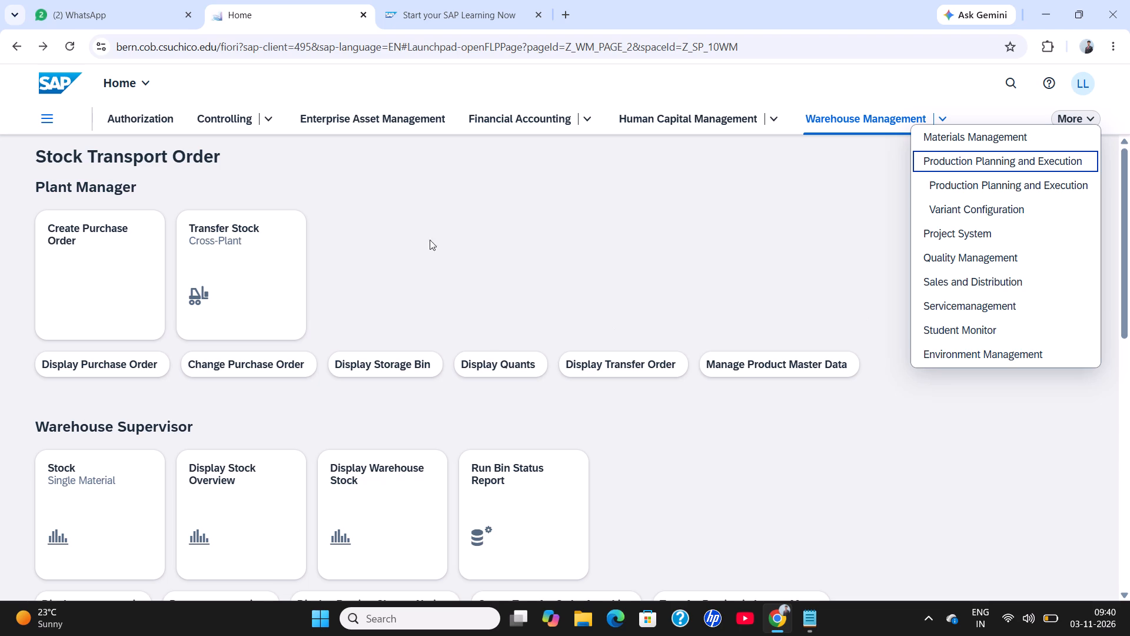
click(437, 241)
Start a new purchase order and enter item number 10 in the first line of the item overview.
double_click(152, 298)
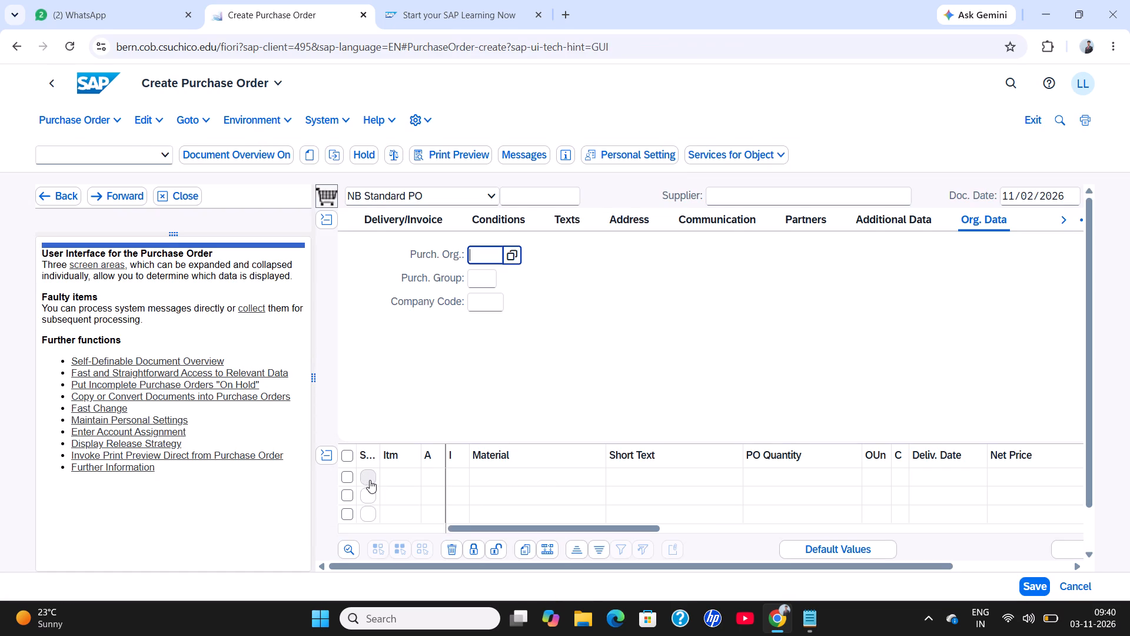
click(449, 483)
key(Left)
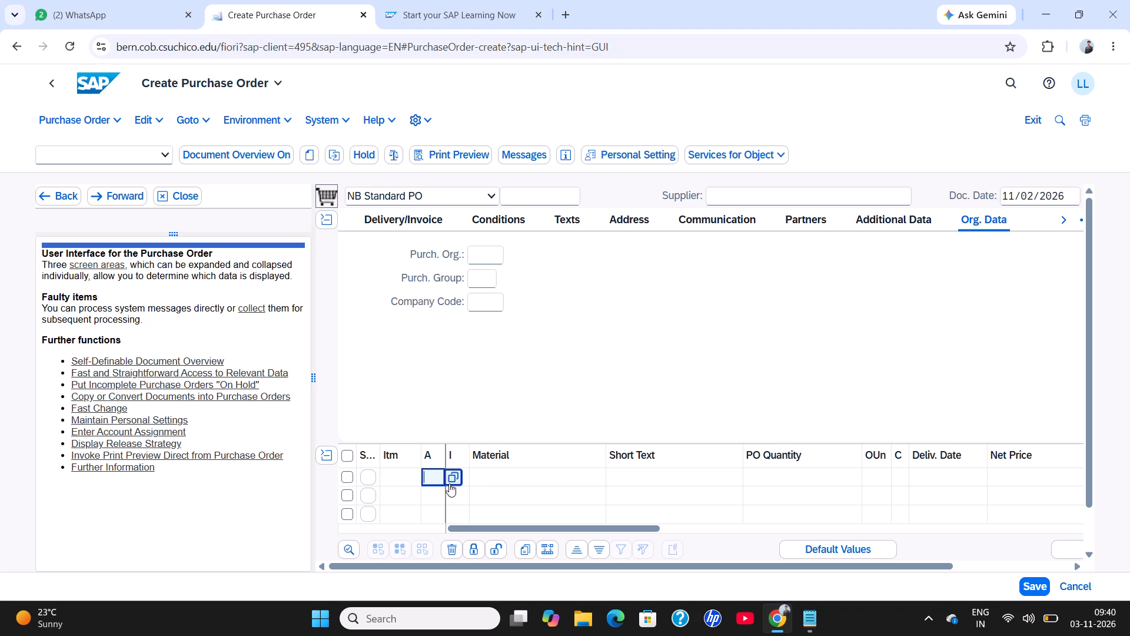
double_click(393, 474)
double_click(393, 474)
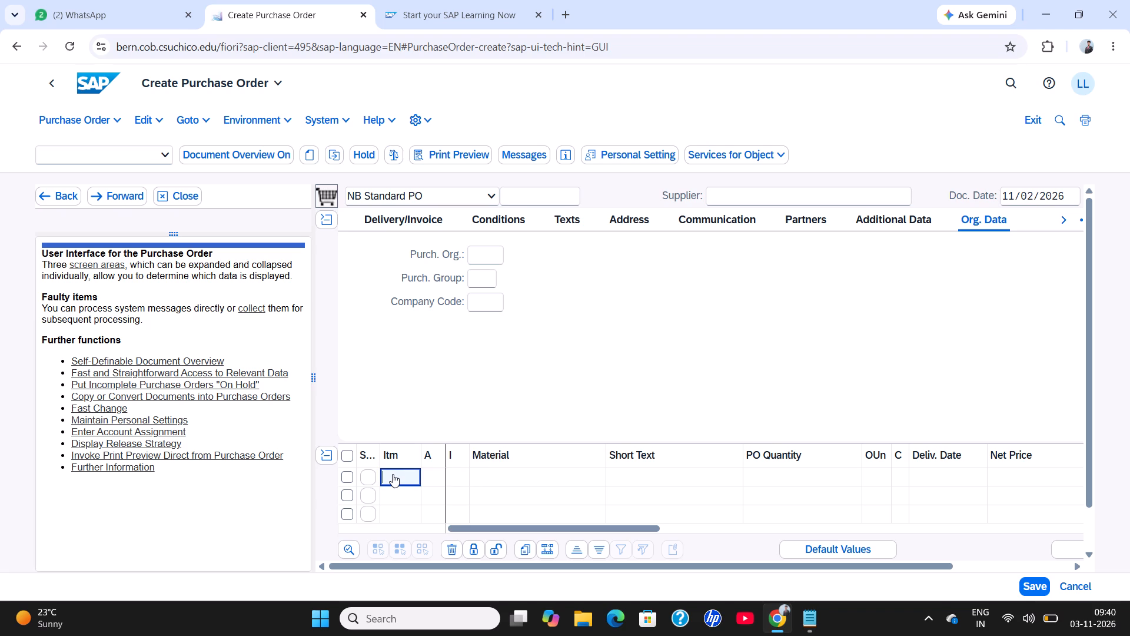
key(1)
key(0)
Enter DXTR1044 as the material for item 10.
click(493, 485)
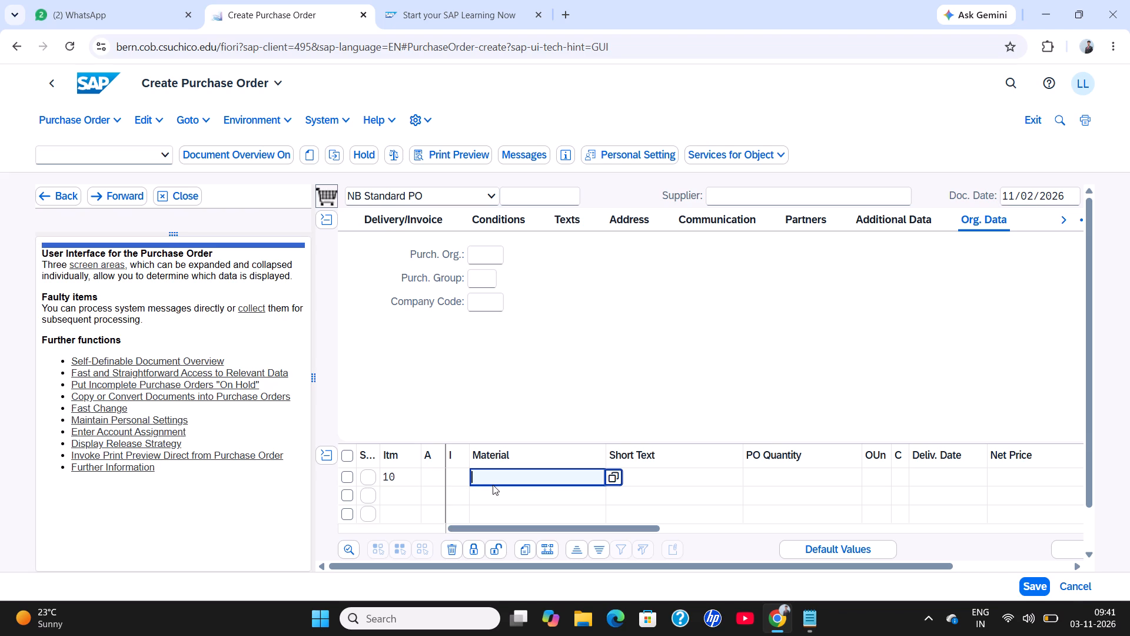
text(DXT)
key(1)
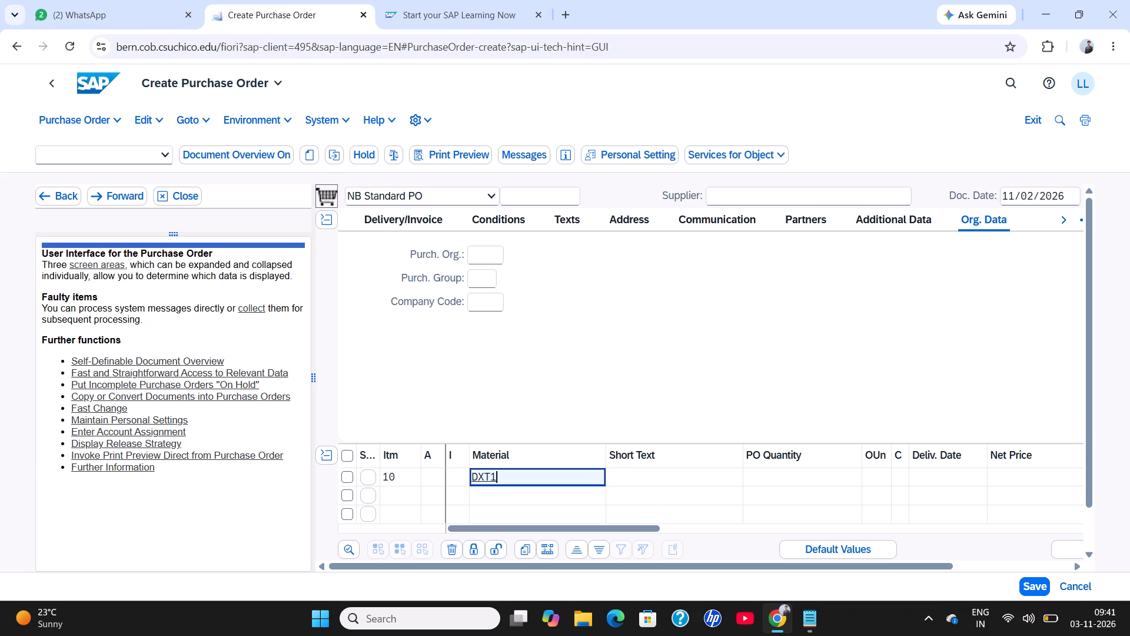
text(044)
key(BackSpace)
key(BackSpace)
key(BackSpace)
key(BackSpace)
text(R1)
text(044)
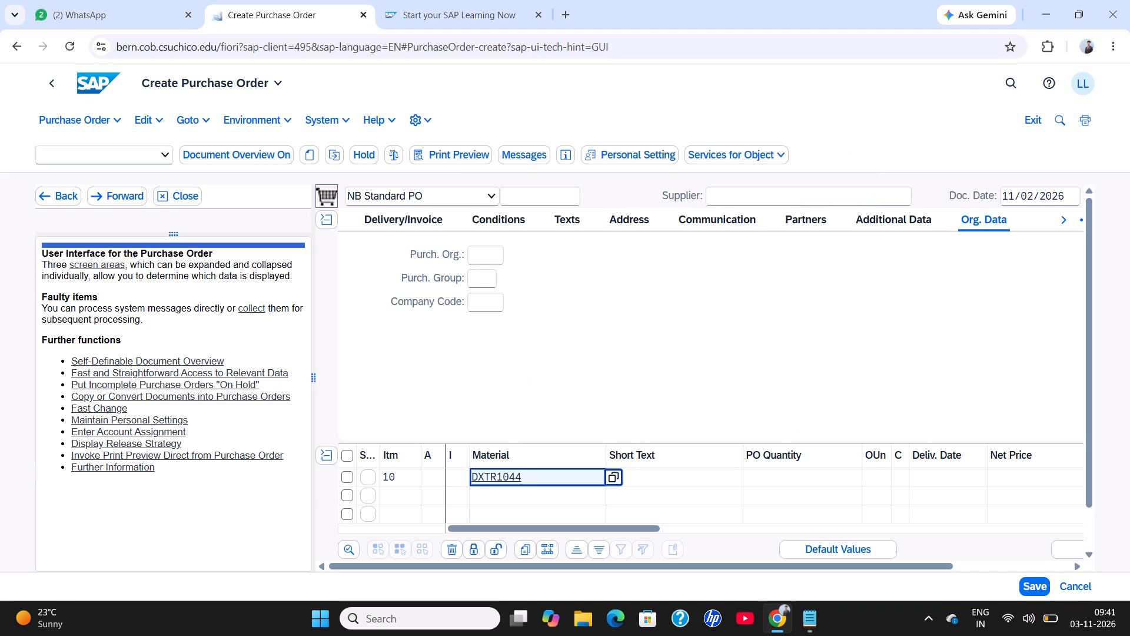
click(650, 475)
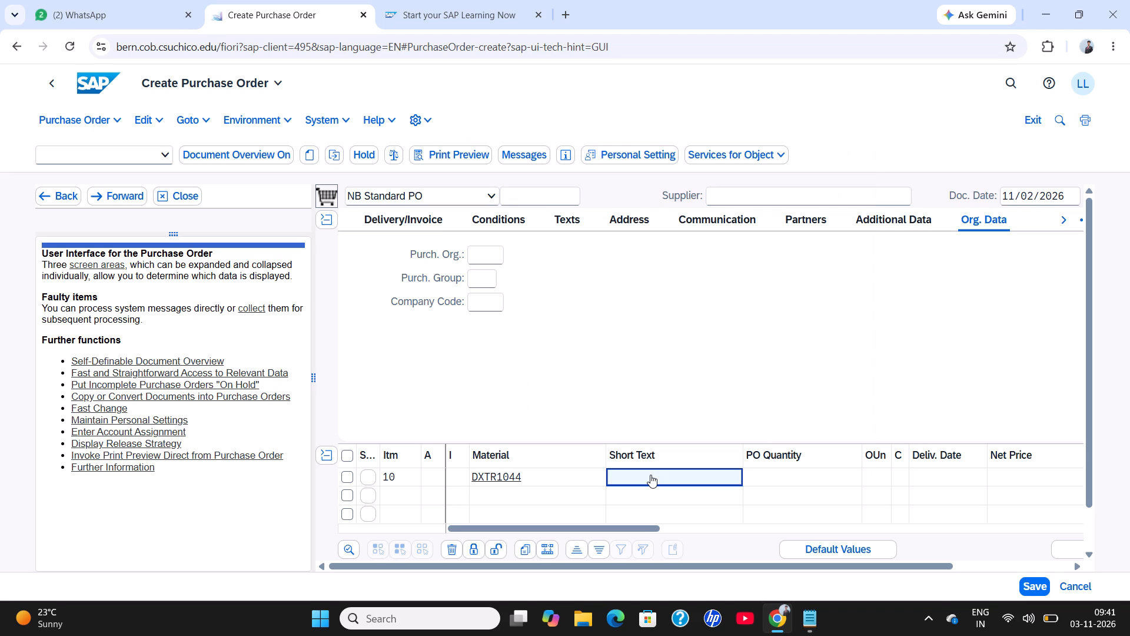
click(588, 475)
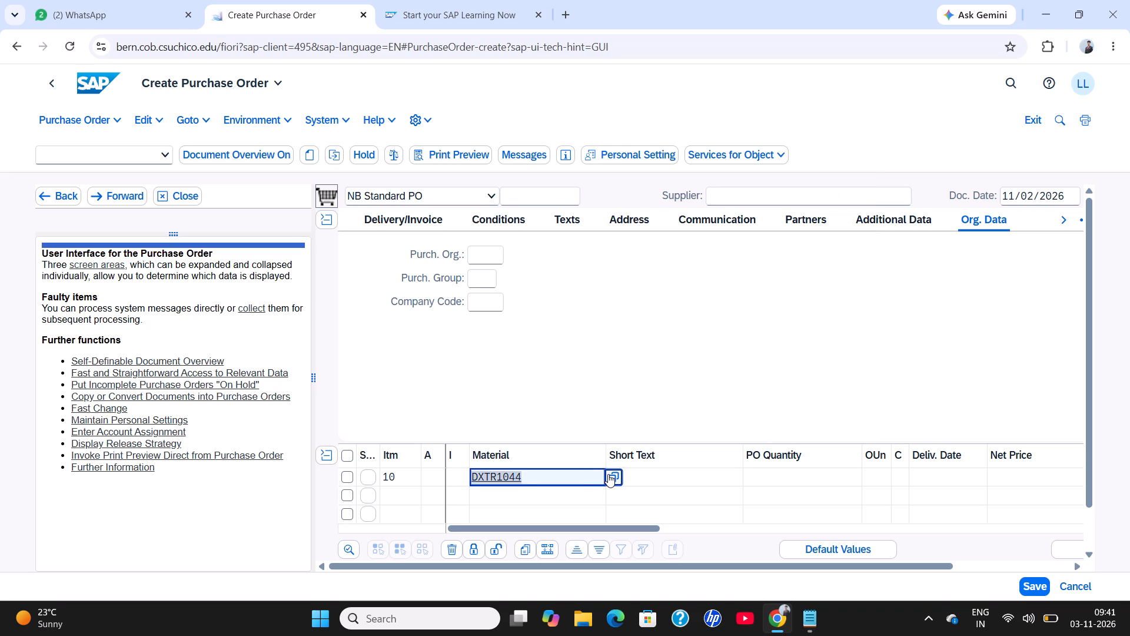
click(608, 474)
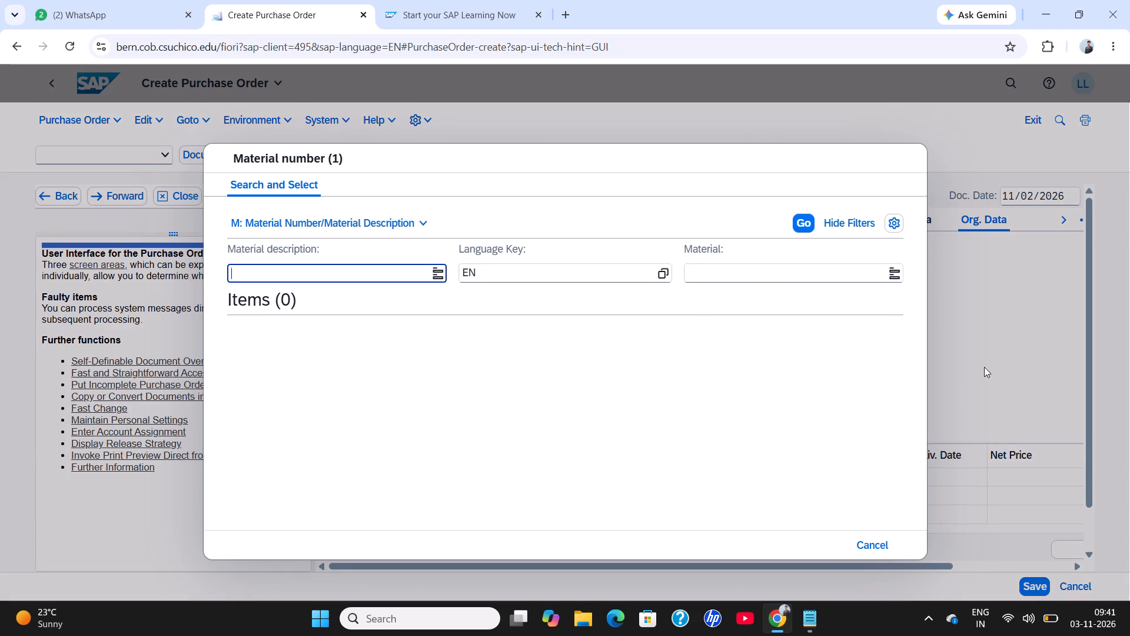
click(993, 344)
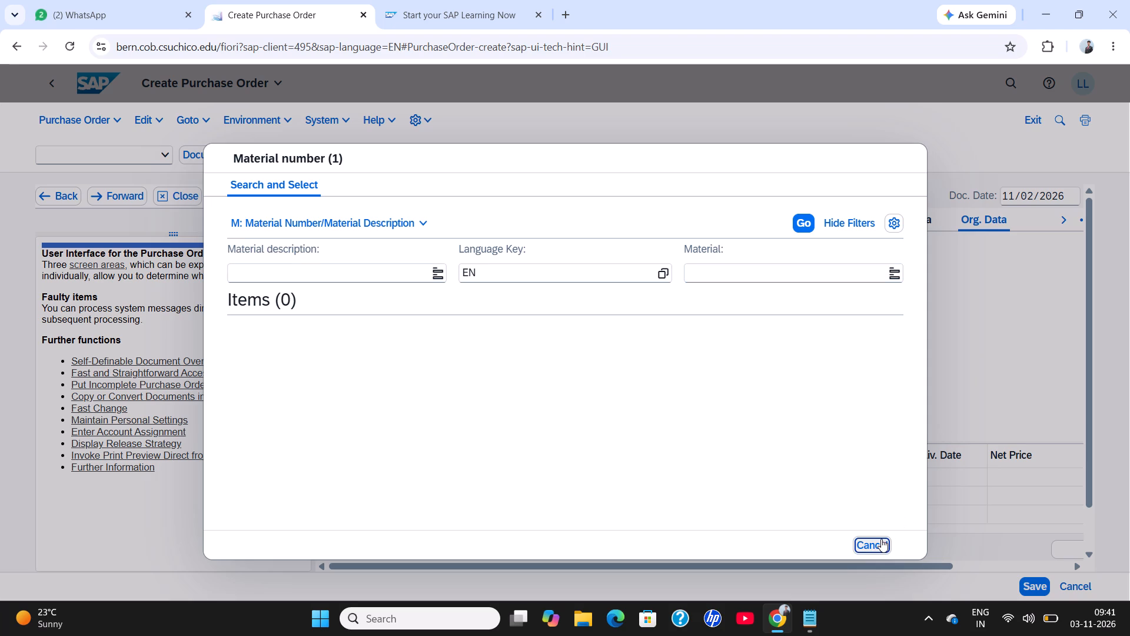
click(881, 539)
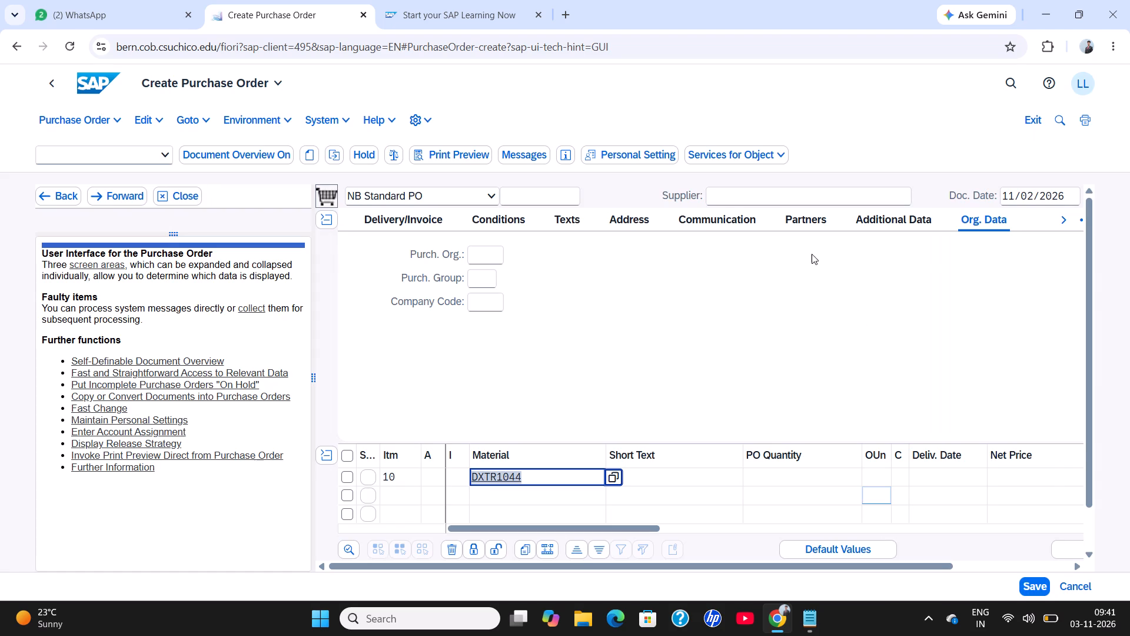
Set the supplier in the purchase order header to DL00.
click(759, 196)
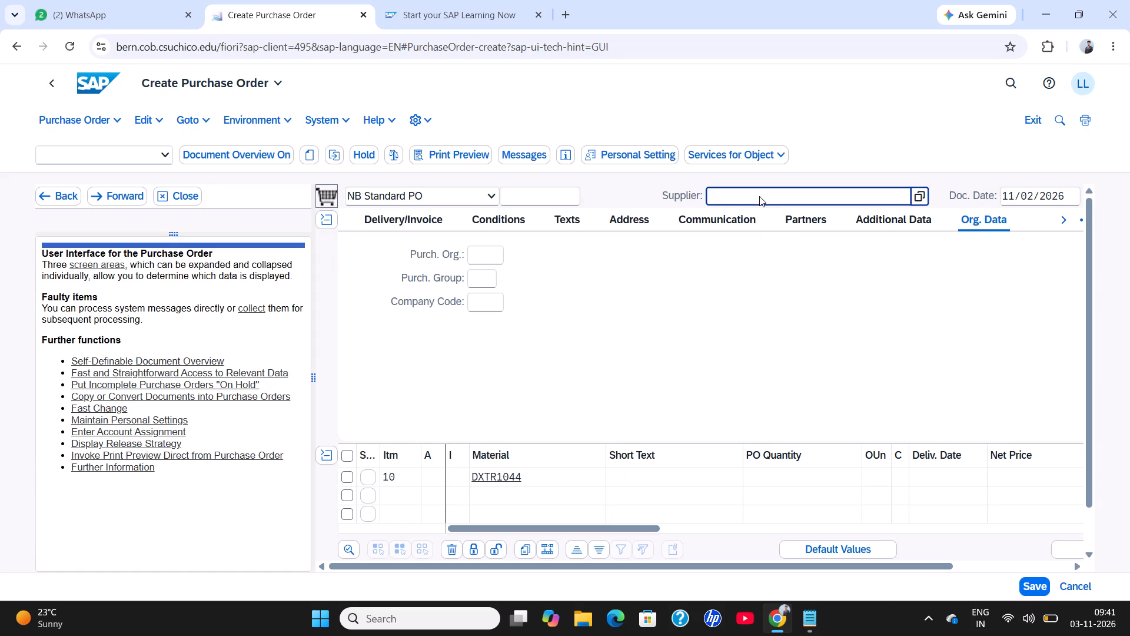
key(shift+d)
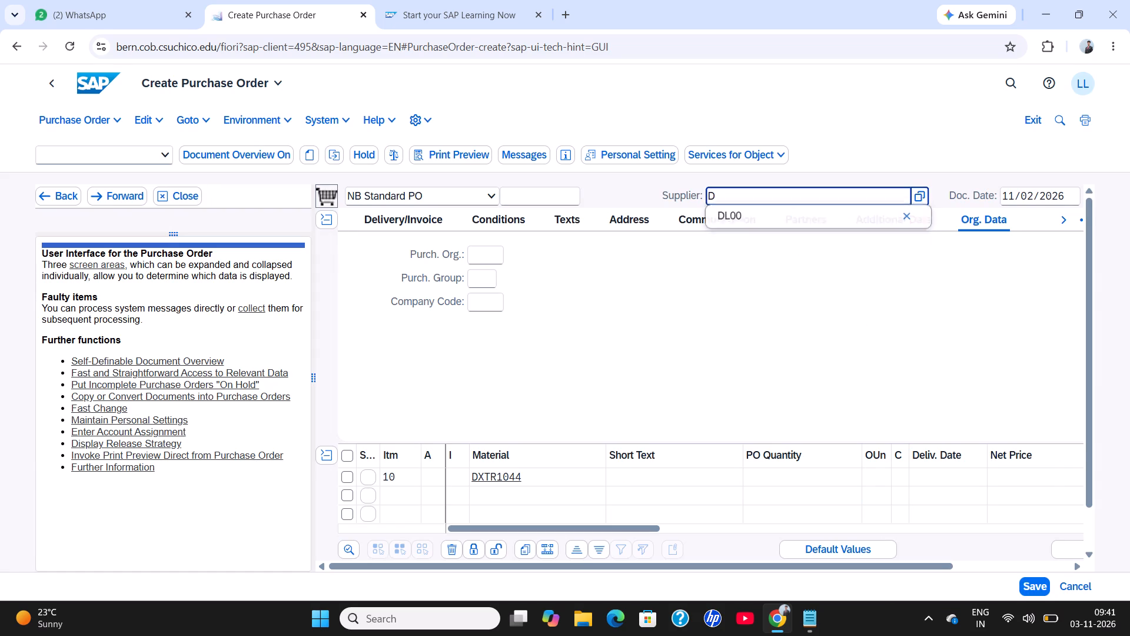
text(L00)
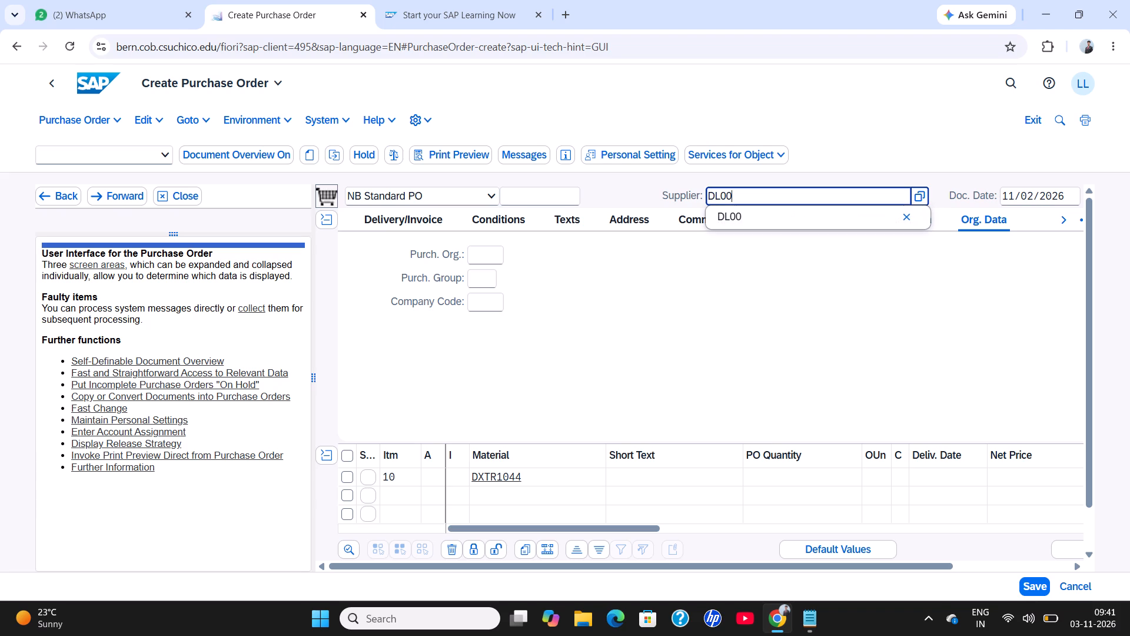
click(752, 227)
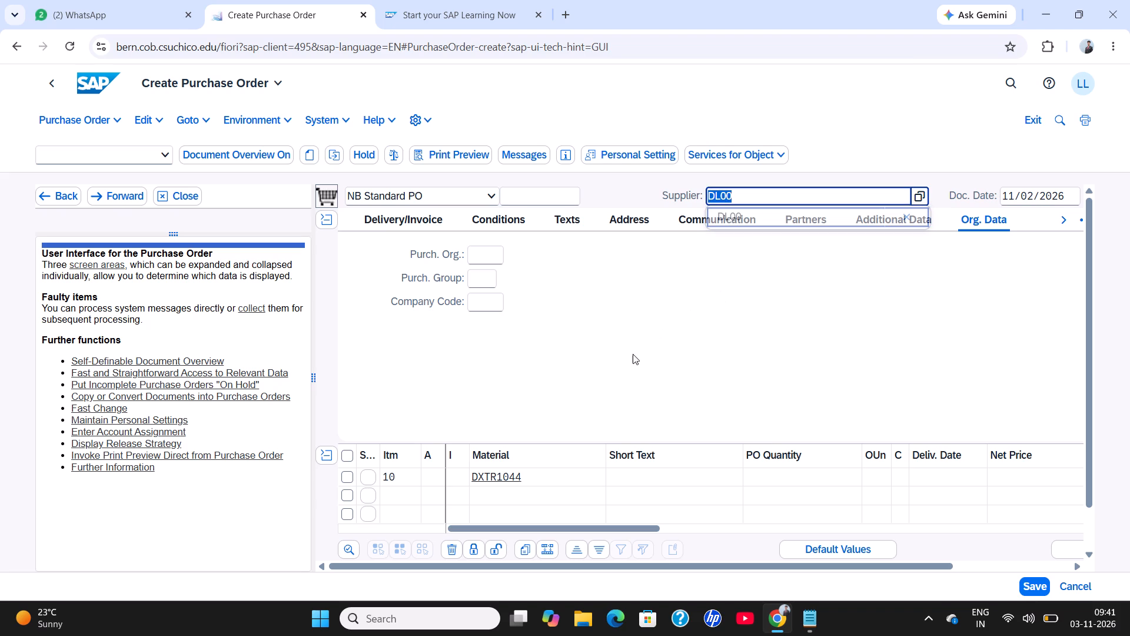
Choose US00, Global Bike US, as the purchasing organization in the header's organizational data.
click(480, 247)
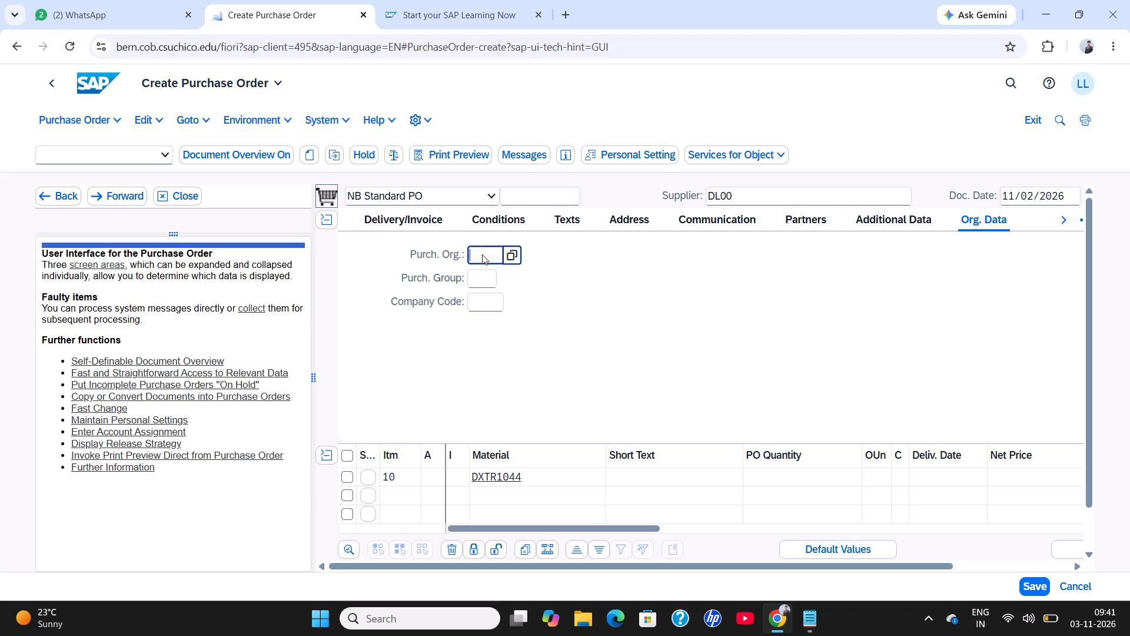
click(513, 252)
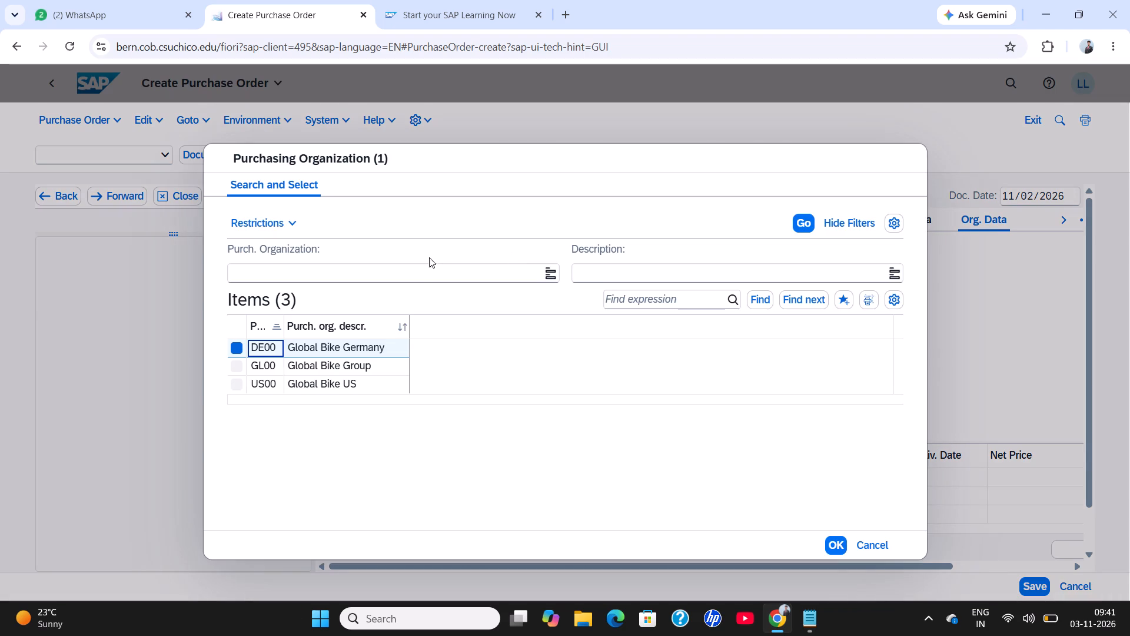
click(320, 377)
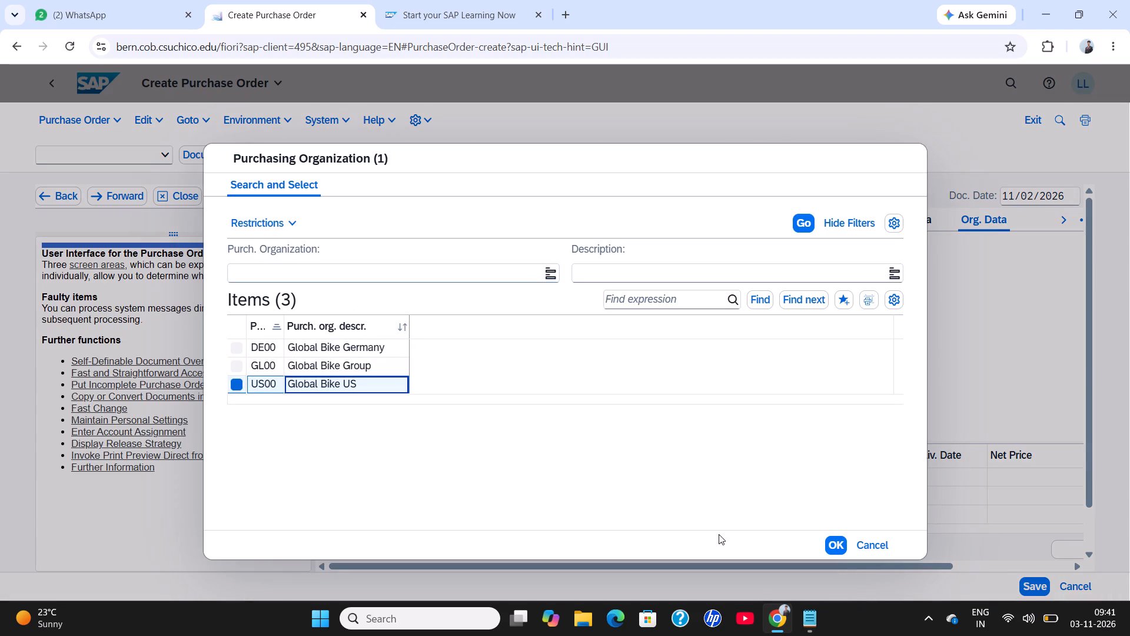
click(832, 545)
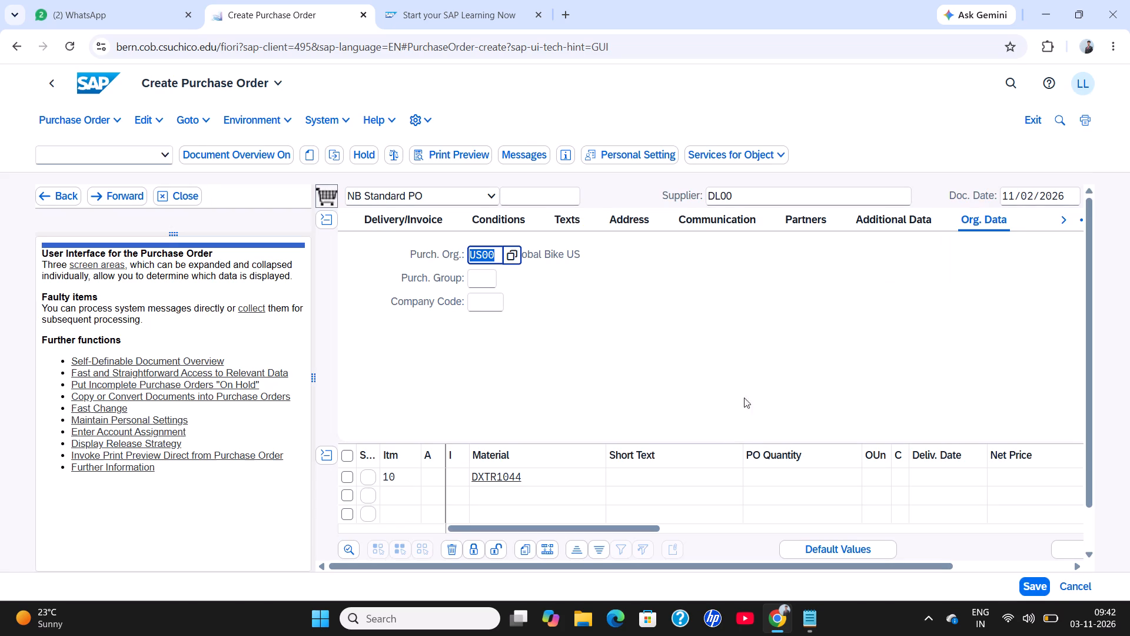
Set the PO quantity of the DXTR1044 item to 10.
click(778, 467)
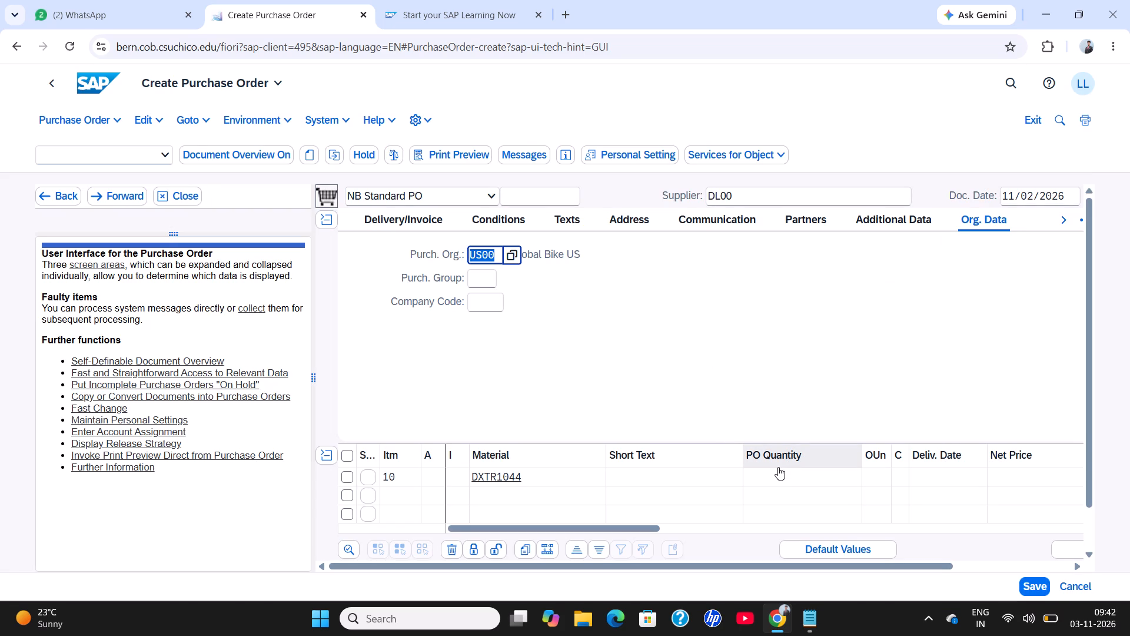
click(777, 472)
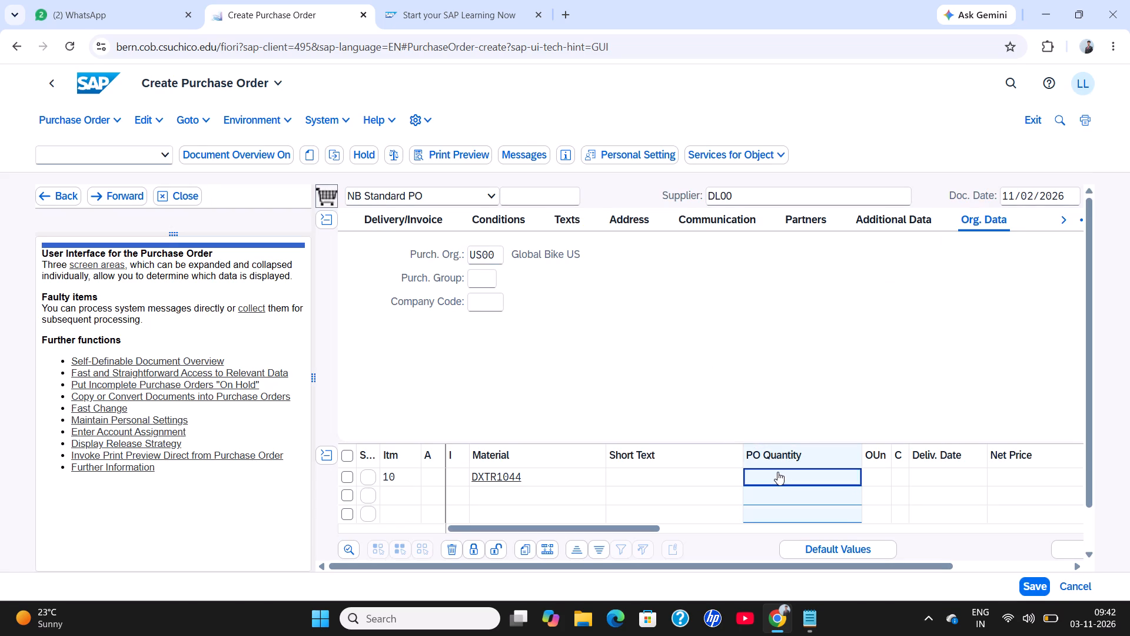
text(10)
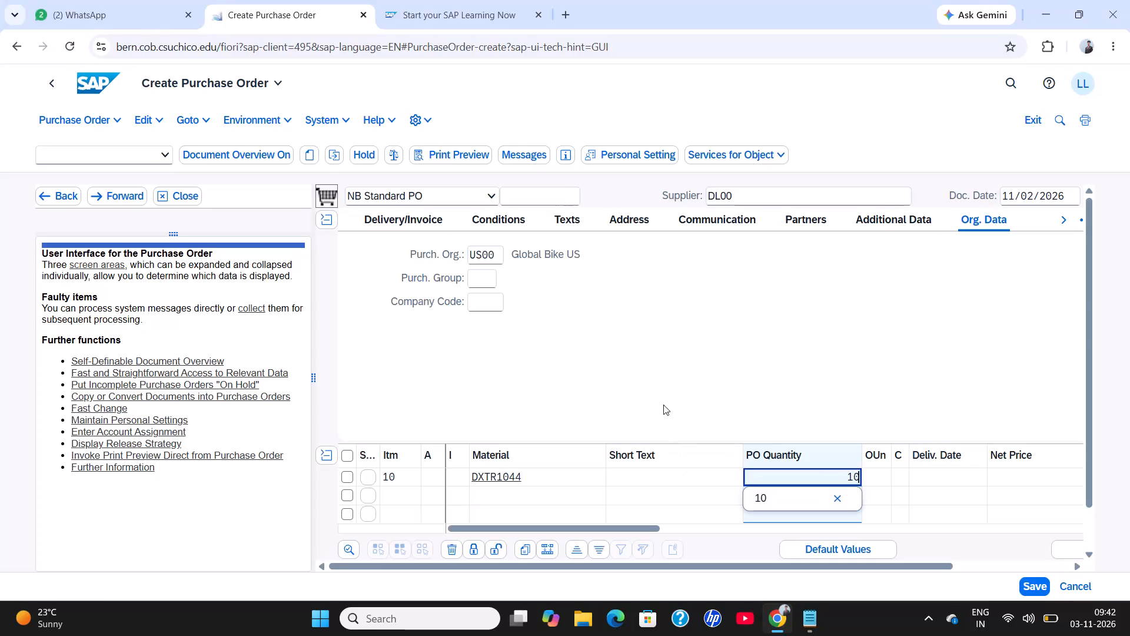
Choose N00, North America, as the purchasing group in the header's organizational data.
click(483, 284)
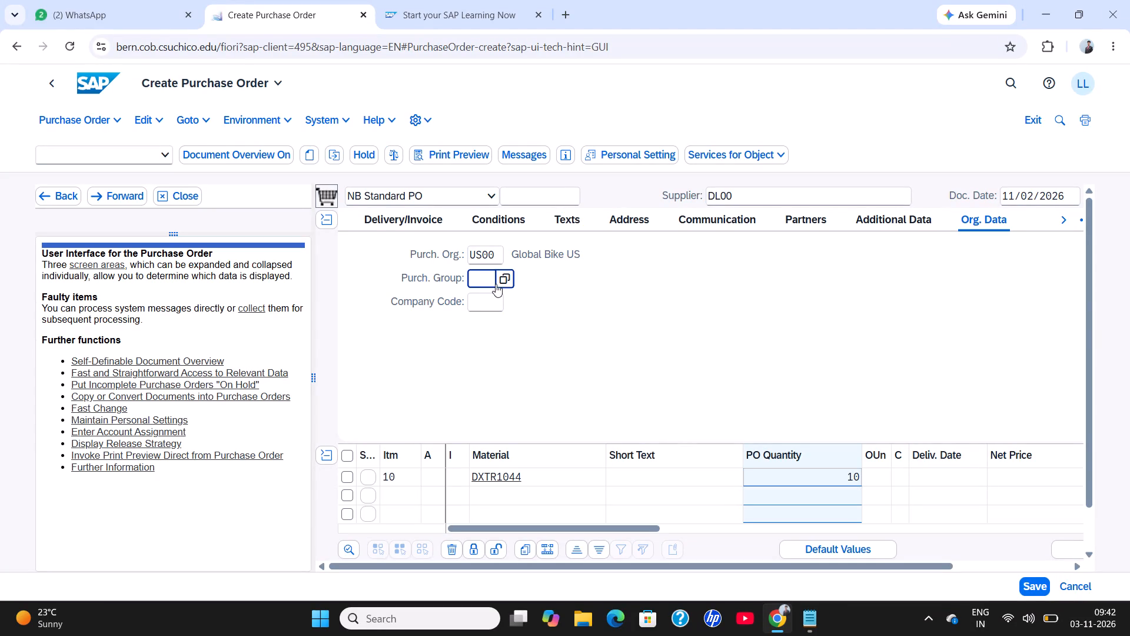
click(505, 280)
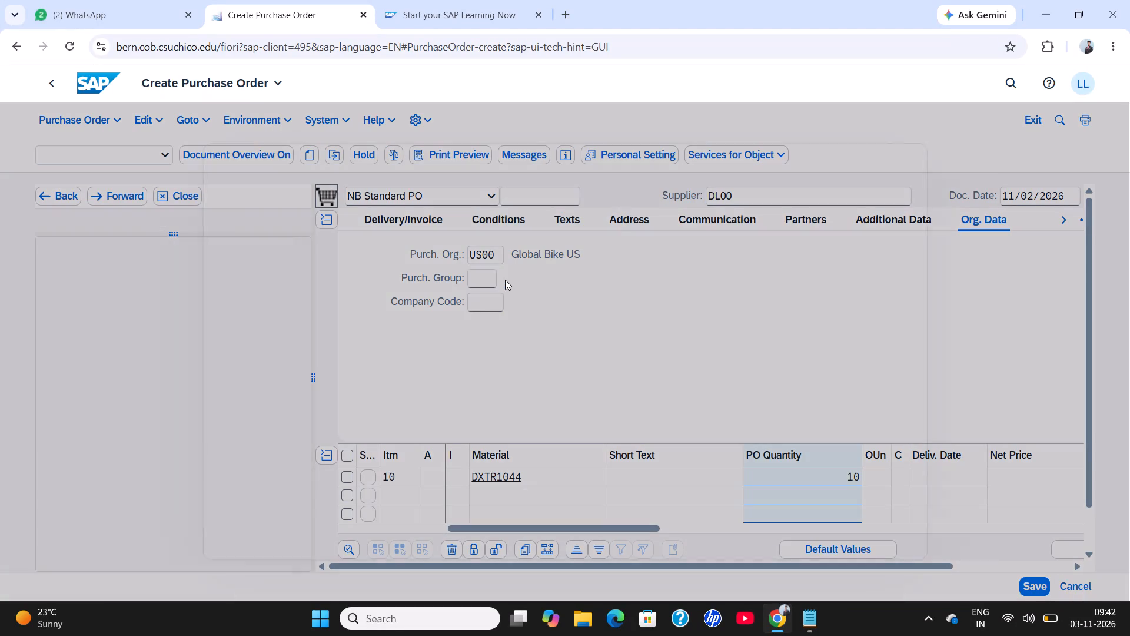
click(334, 367)
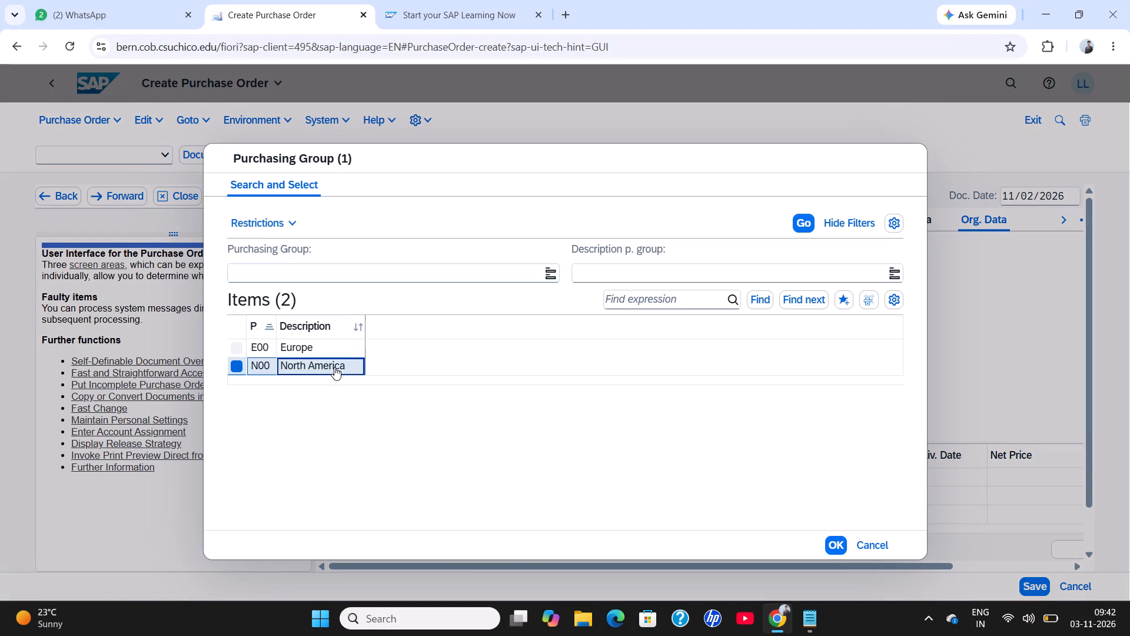
click(827, 539)
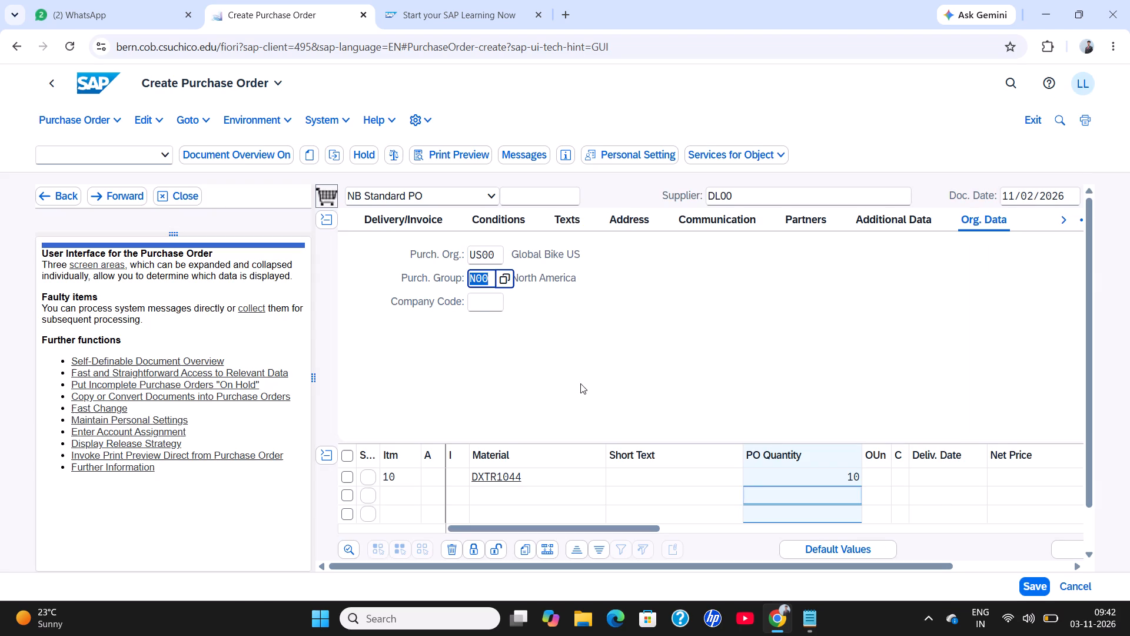
Choose US00, Global Bike Inc., as the company code in the header's organizational data.
click(474, 305)
click(513, 303)
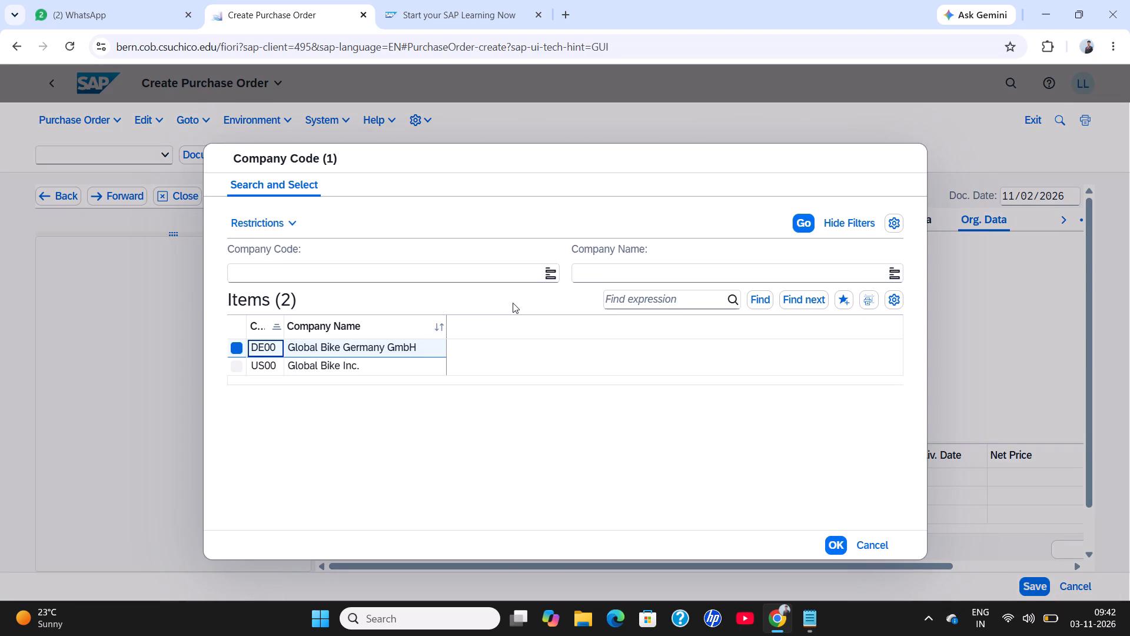
double_click(368, 370)
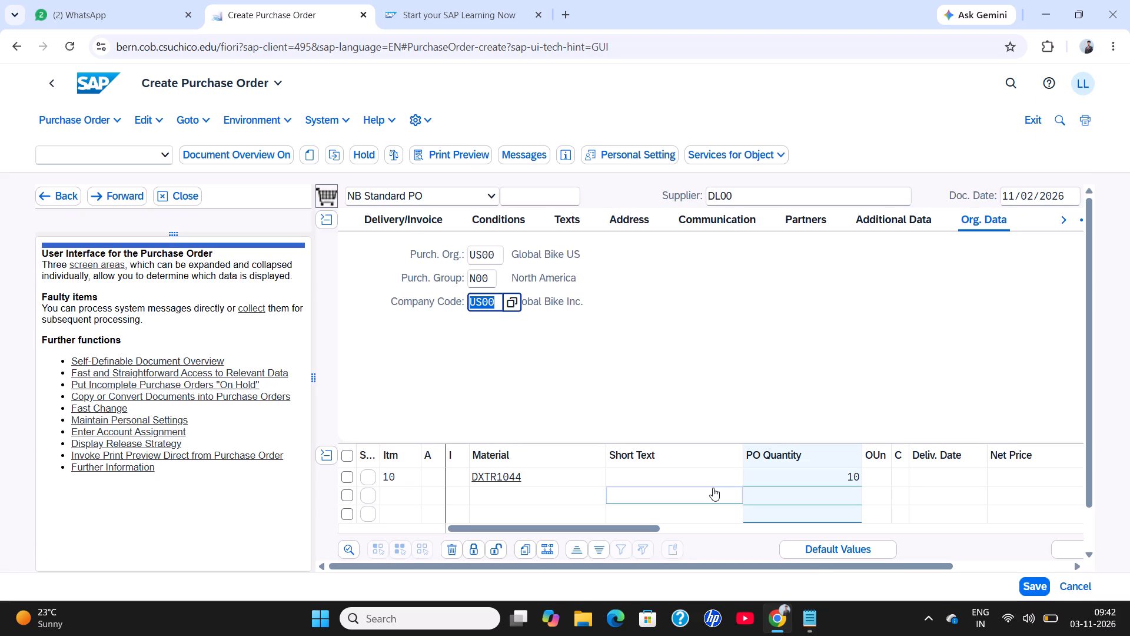
click(656, 426)
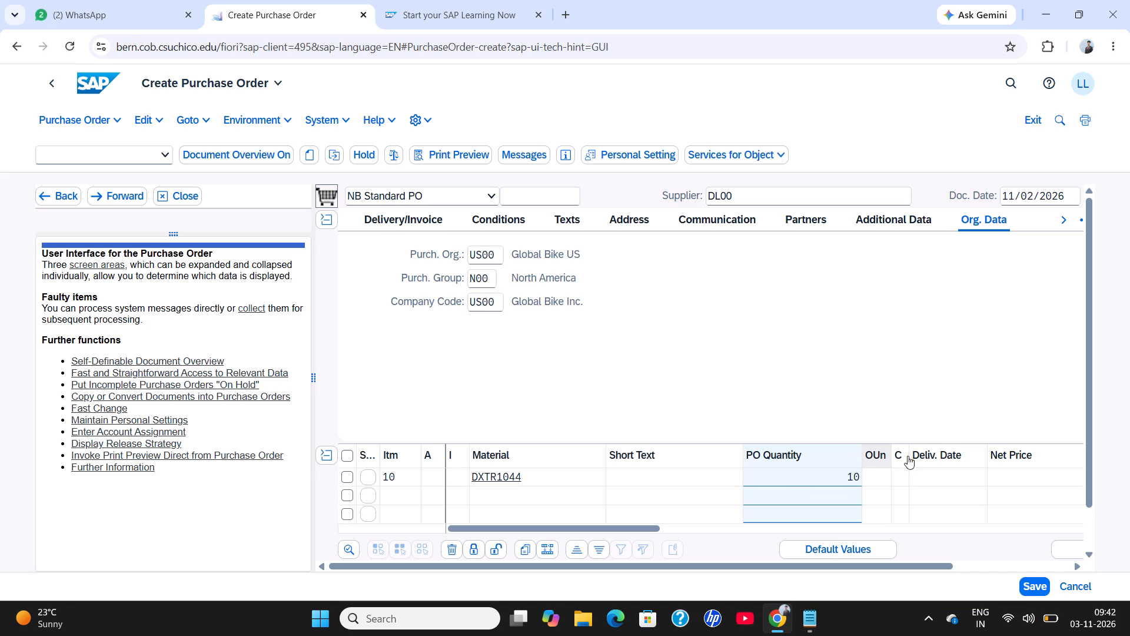
Set the delivery date of the DXTR1044 item to 11/16/2026 from the calendar.
click(957, 479)
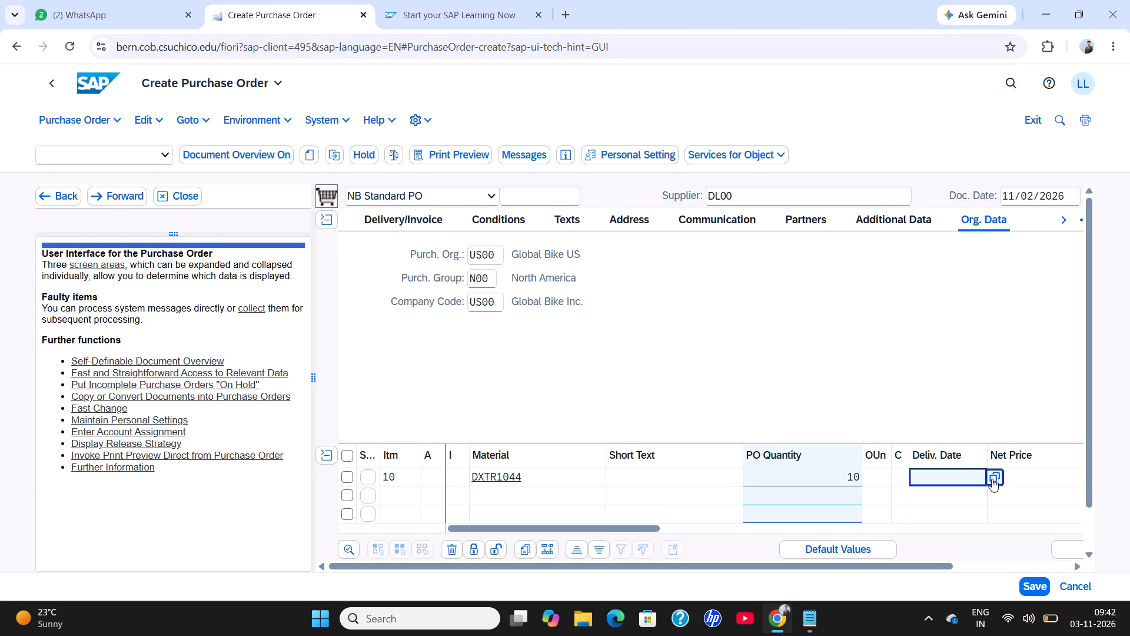
click(992, 478)
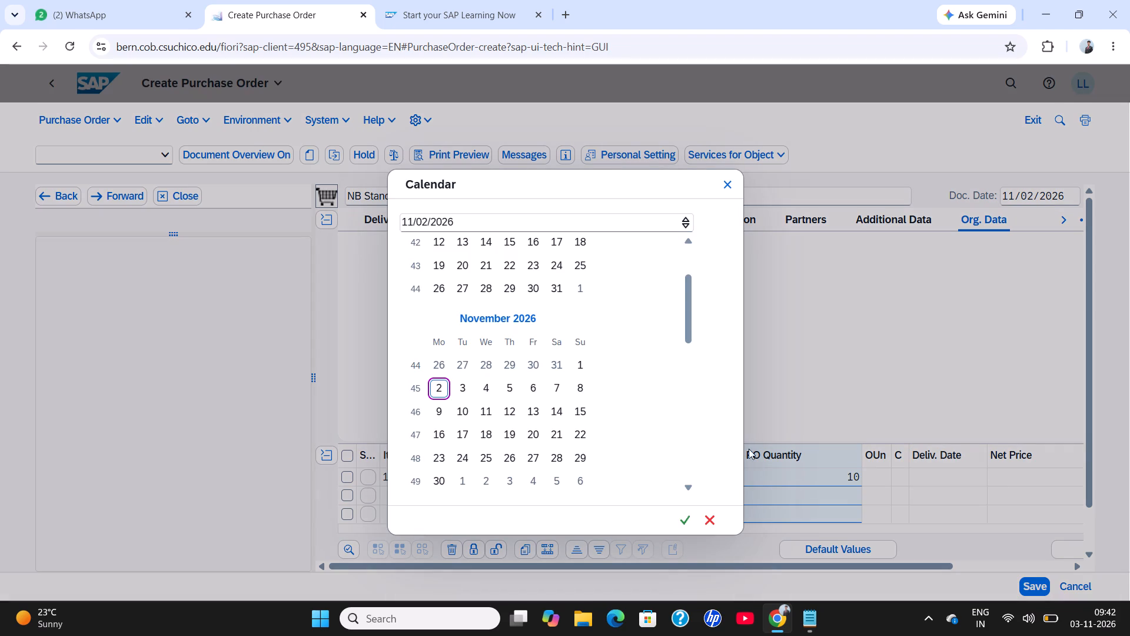
click(434, 424)
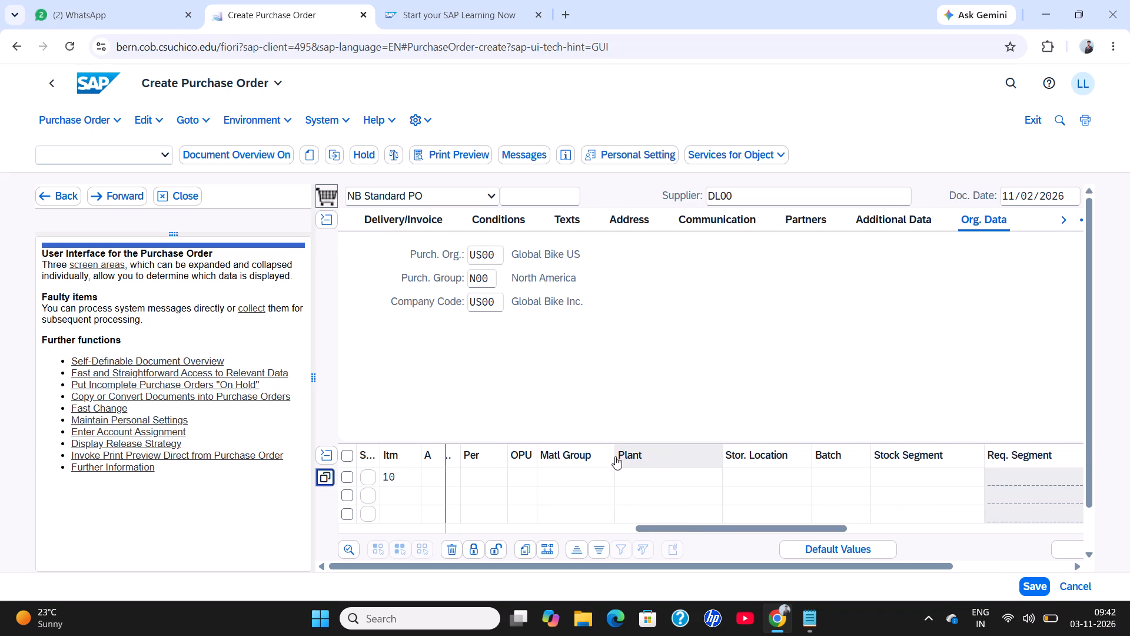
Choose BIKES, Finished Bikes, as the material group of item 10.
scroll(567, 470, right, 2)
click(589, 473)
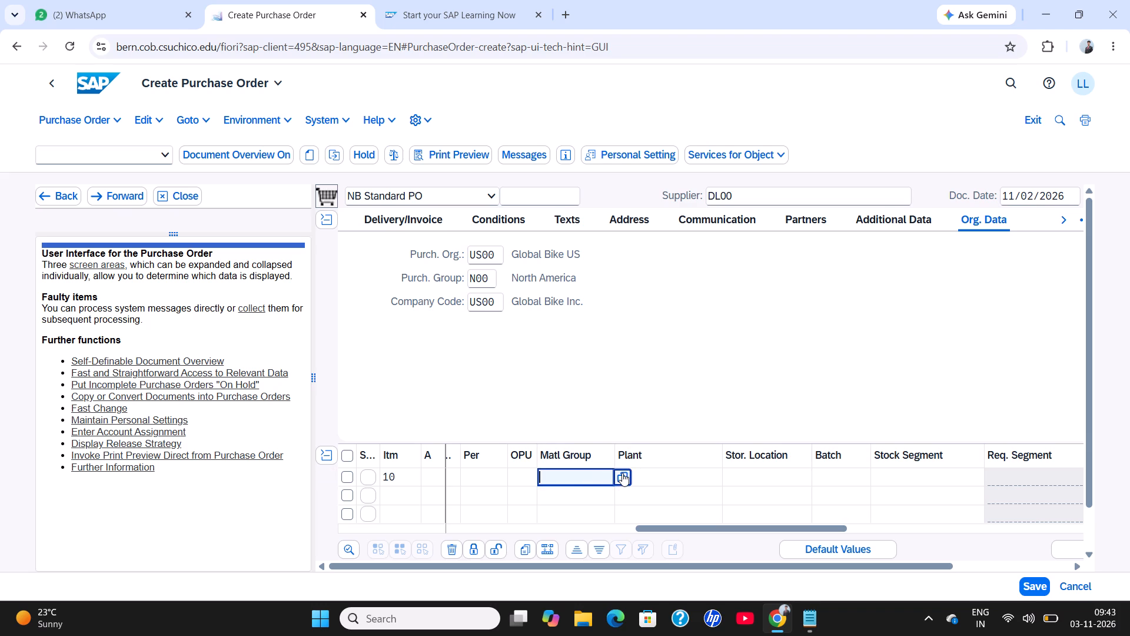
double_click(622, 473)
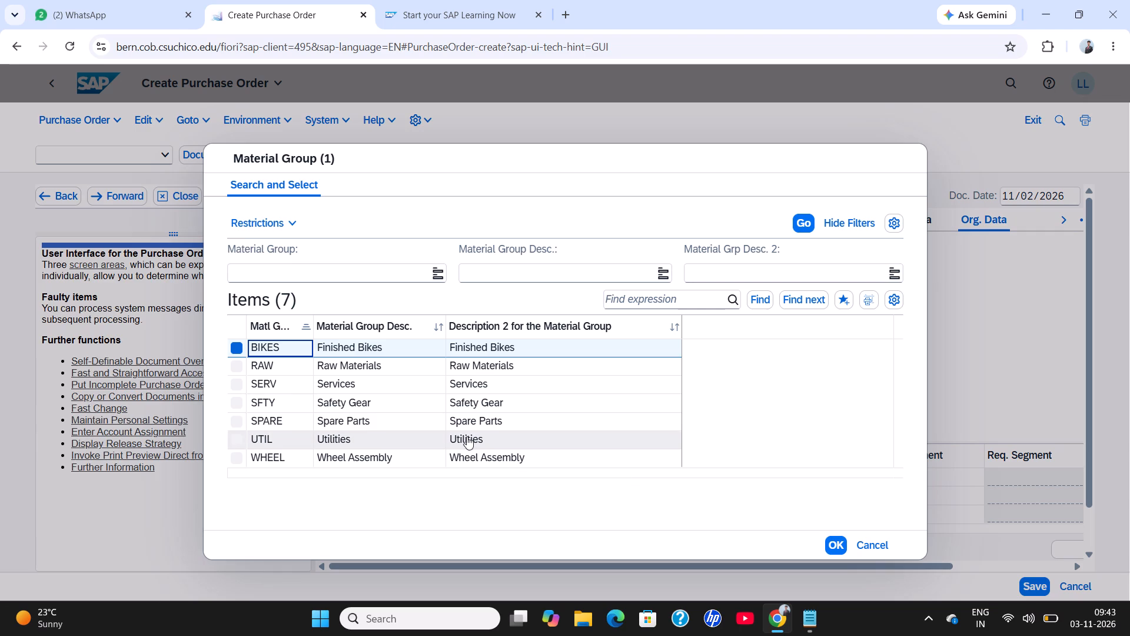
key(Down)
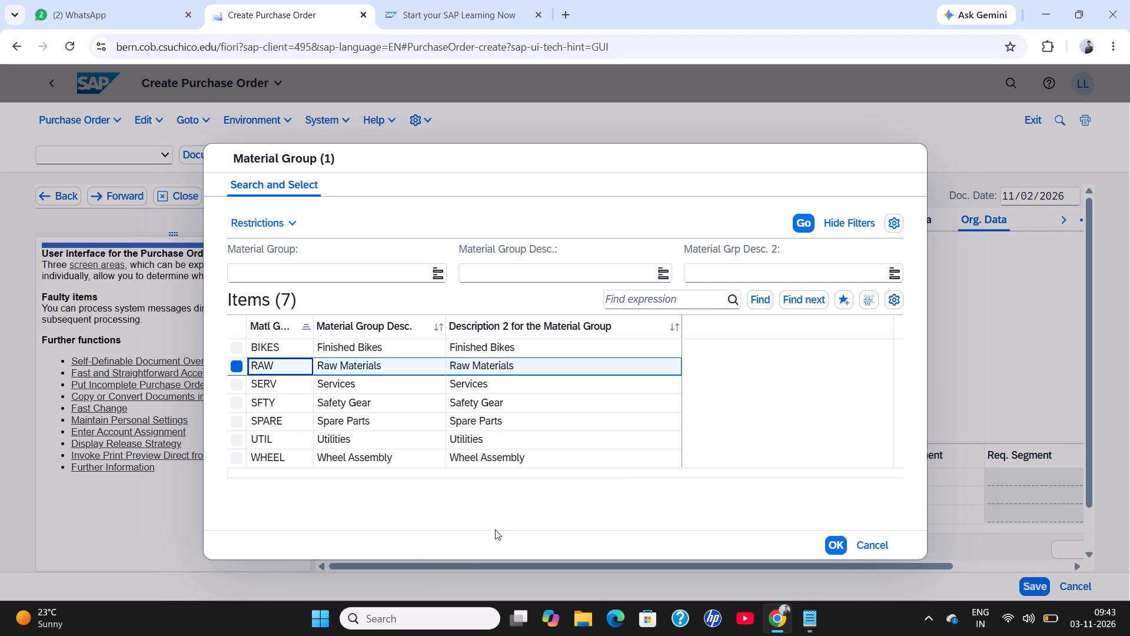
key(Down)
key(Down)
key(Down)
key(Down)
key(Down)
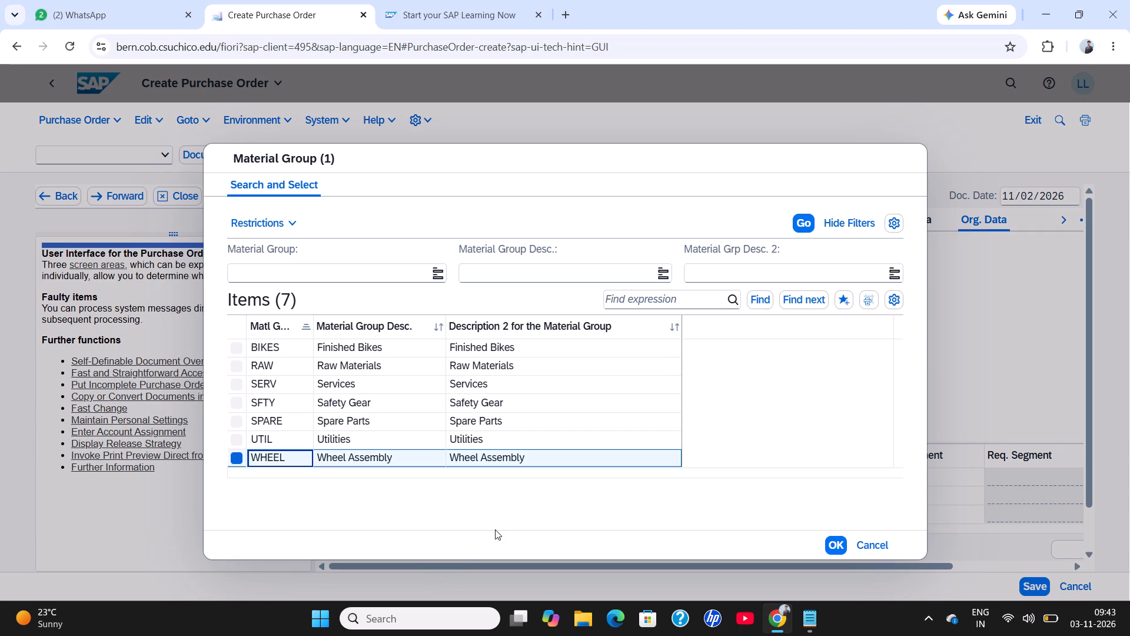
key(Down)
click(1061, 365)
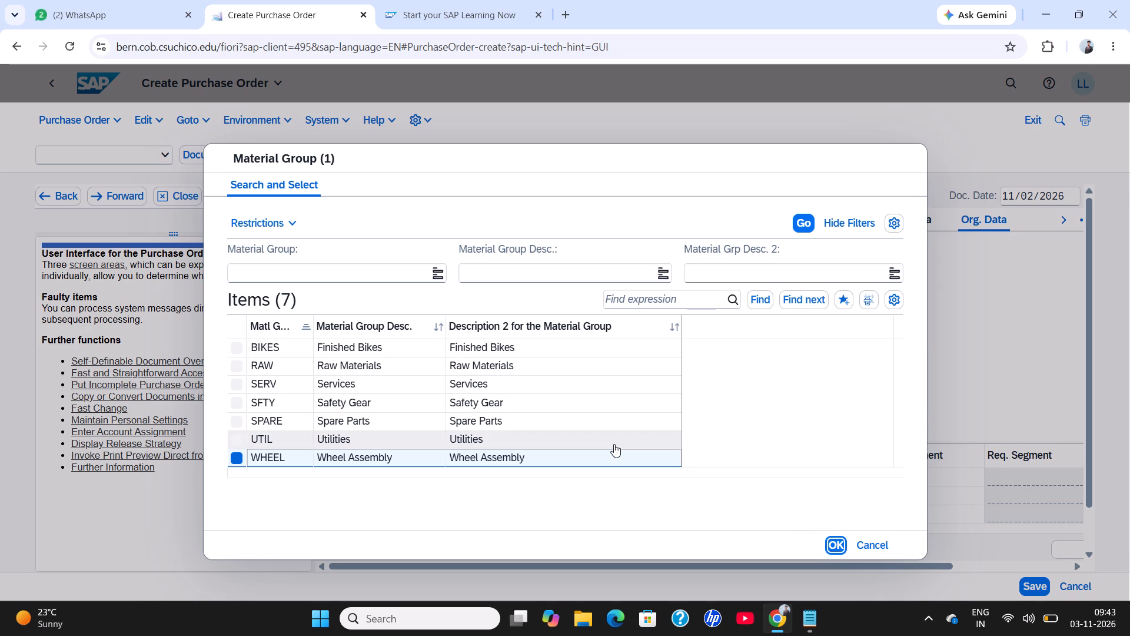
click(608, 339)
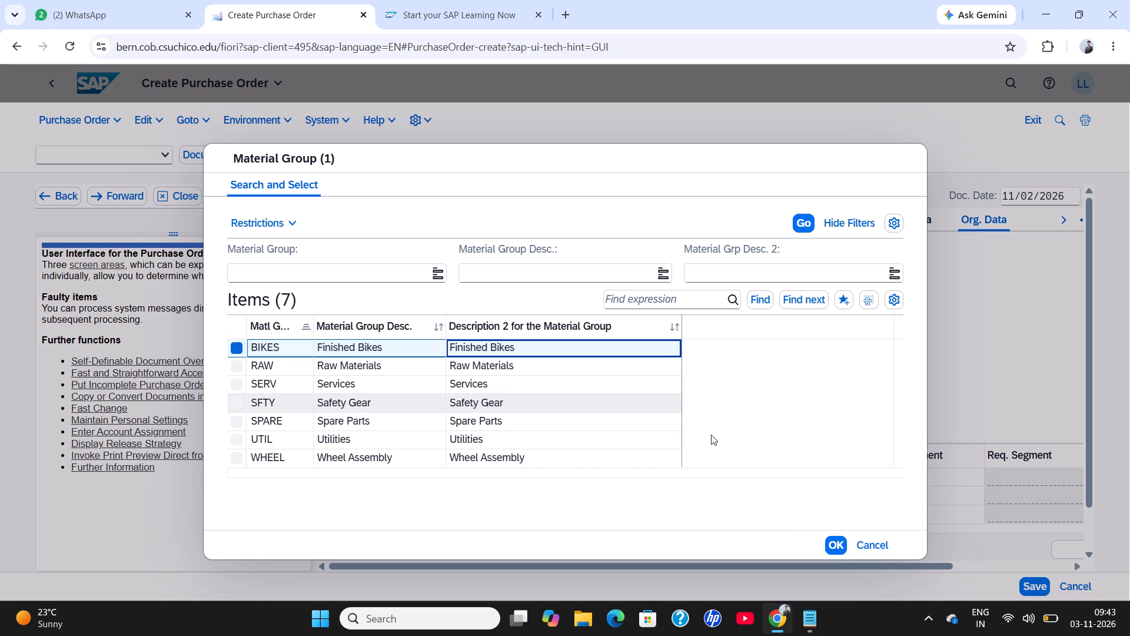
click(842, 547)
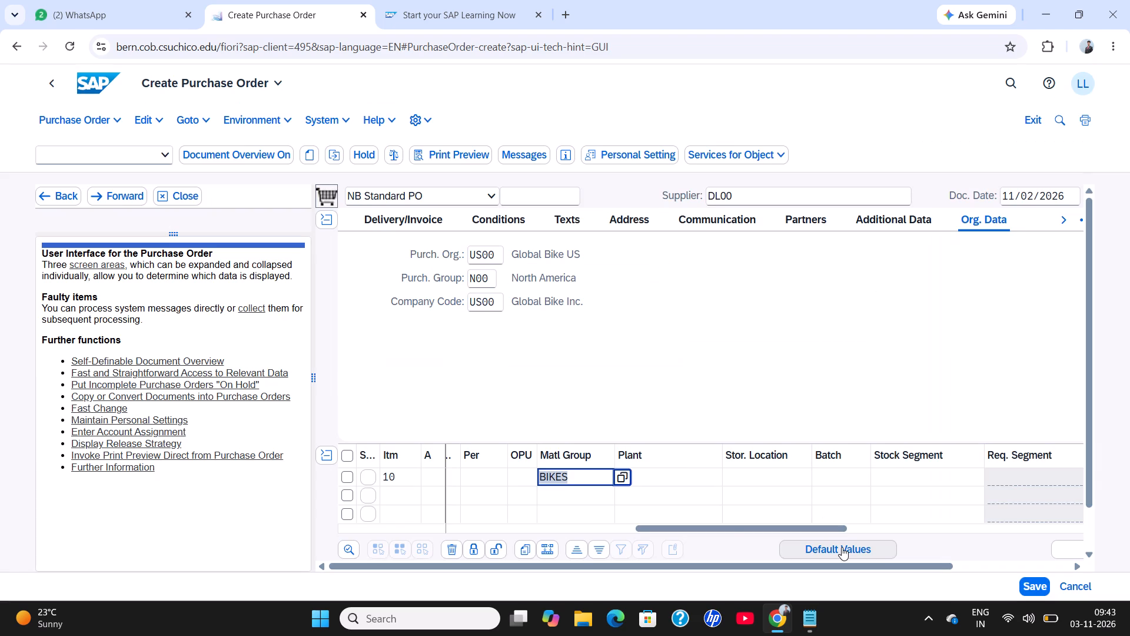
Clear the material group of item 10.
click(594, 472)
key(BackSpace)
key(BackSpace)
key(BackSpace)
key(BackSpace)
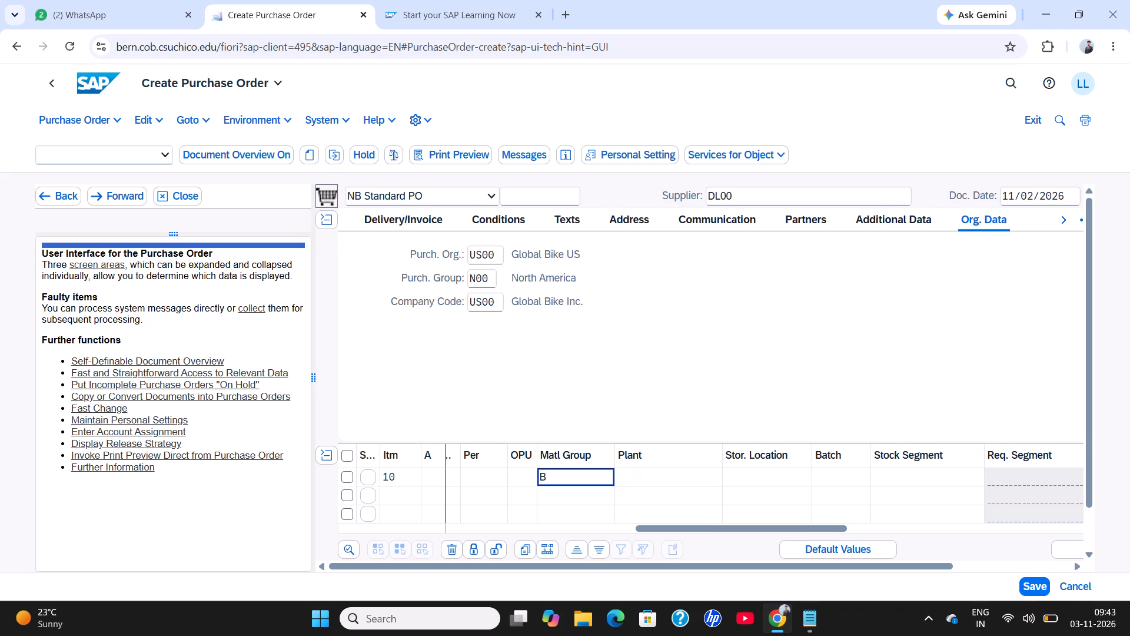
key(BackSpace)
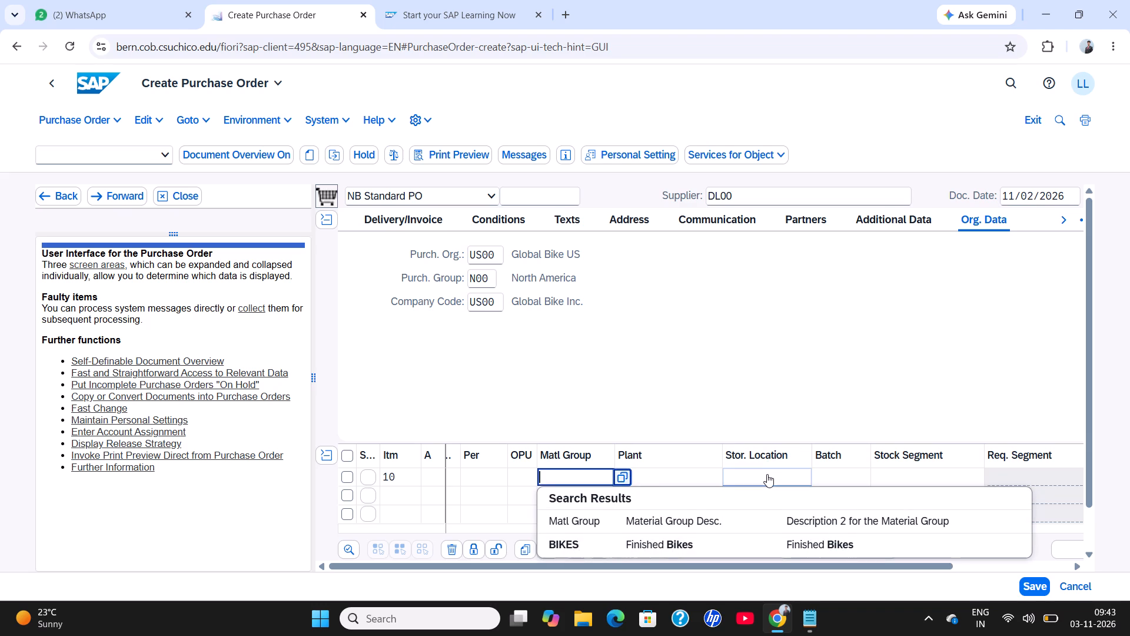
Choose FG00, the Finished Goods location listed for plant DL00, as the storage location of item 10.
click(767, 475)
click(817, 479)
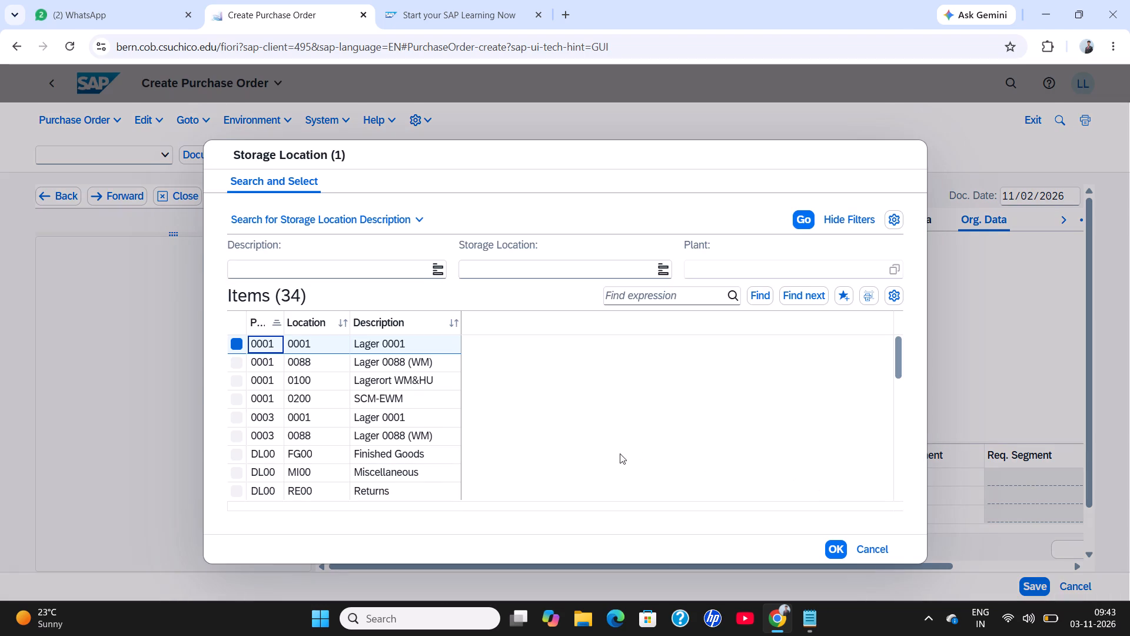
click(350, 449)
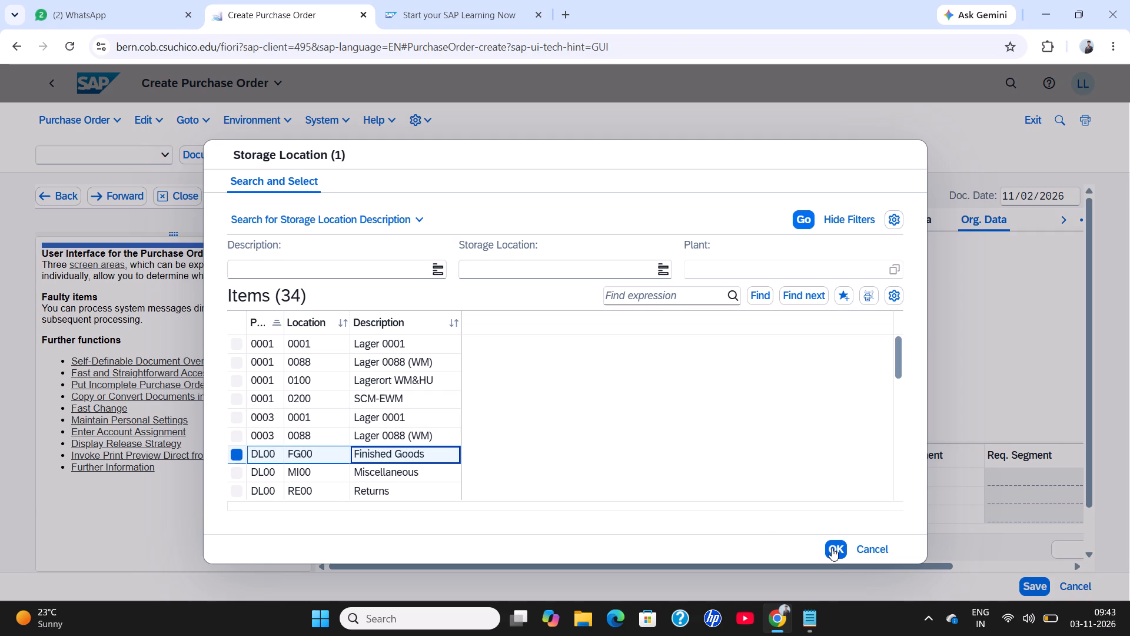
click(832, 549)
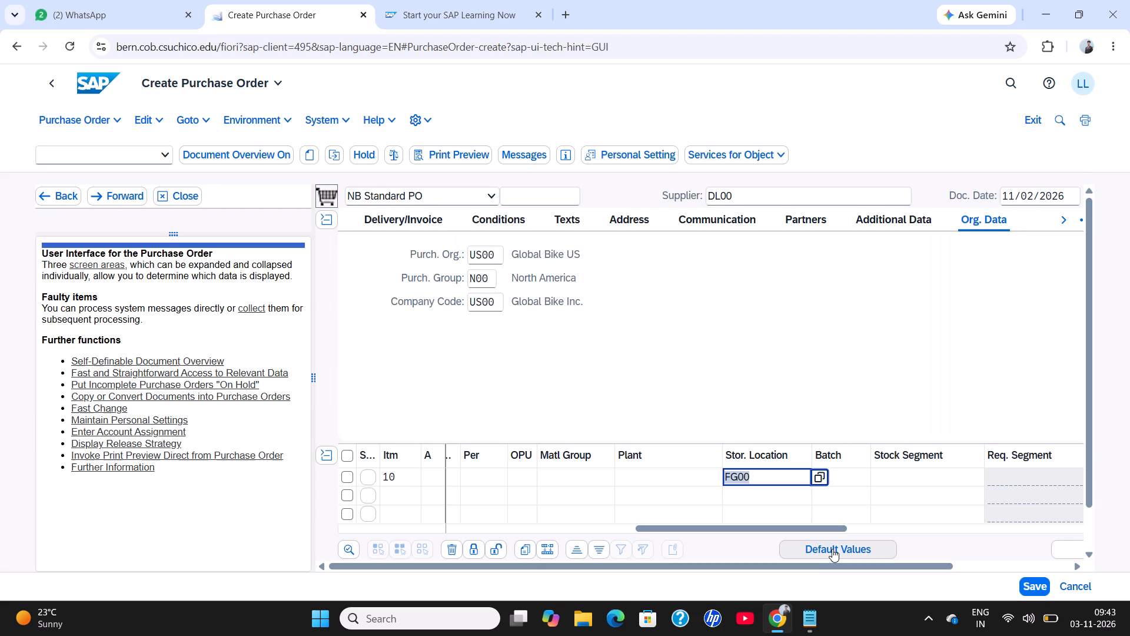
Choose SD00, DC San Diego, as the receiving plant of item 10.
click(624, 471)
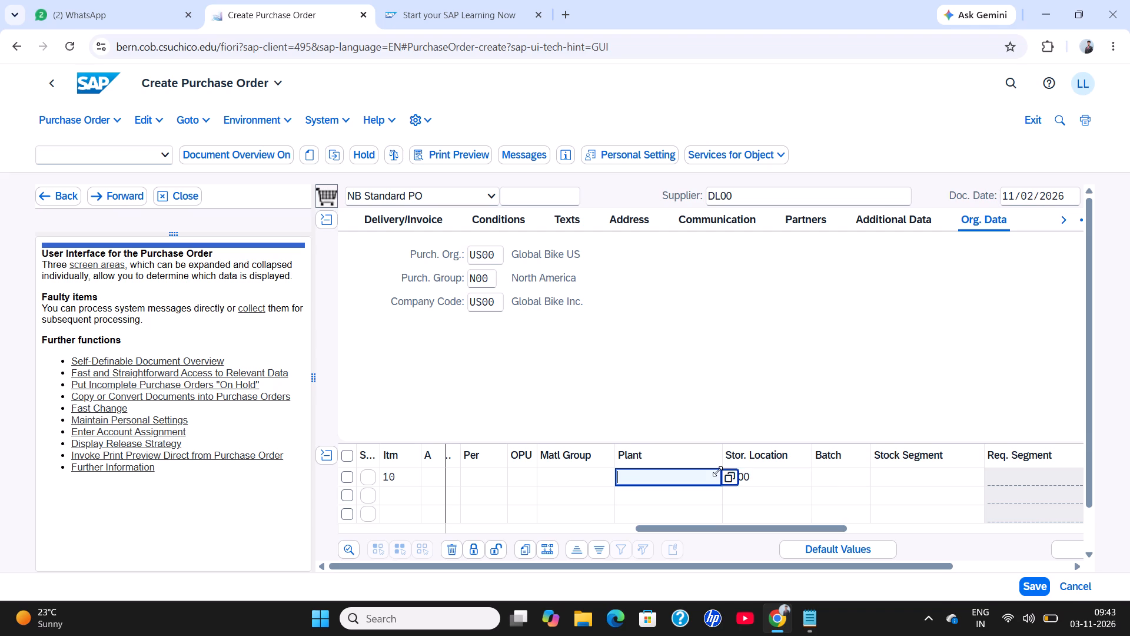
click(730, 474)
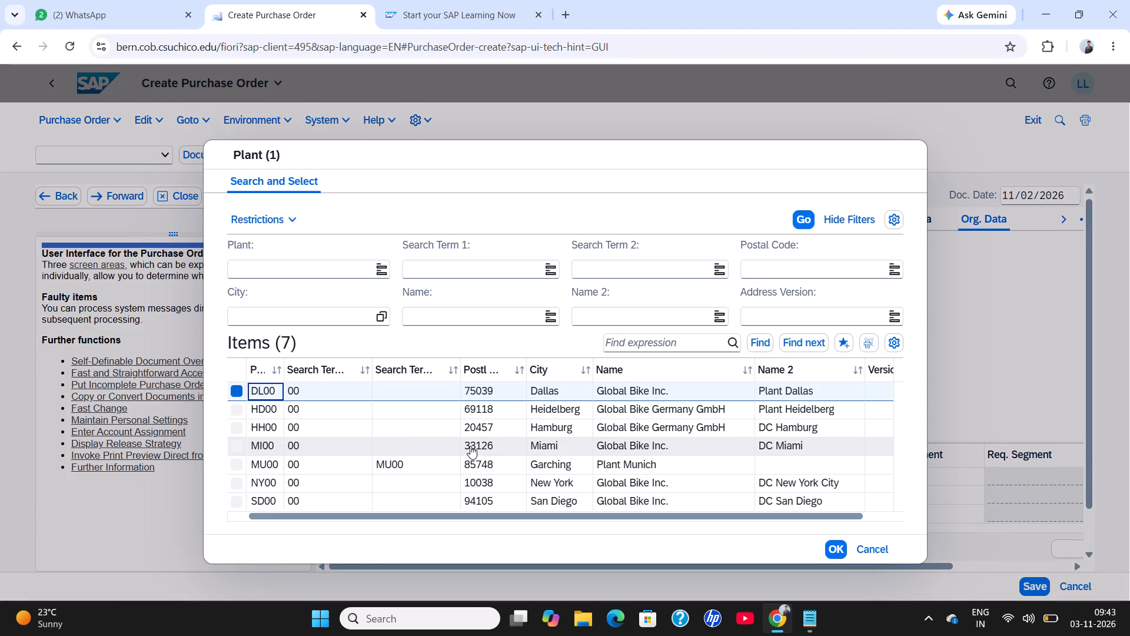
click(465, 503)
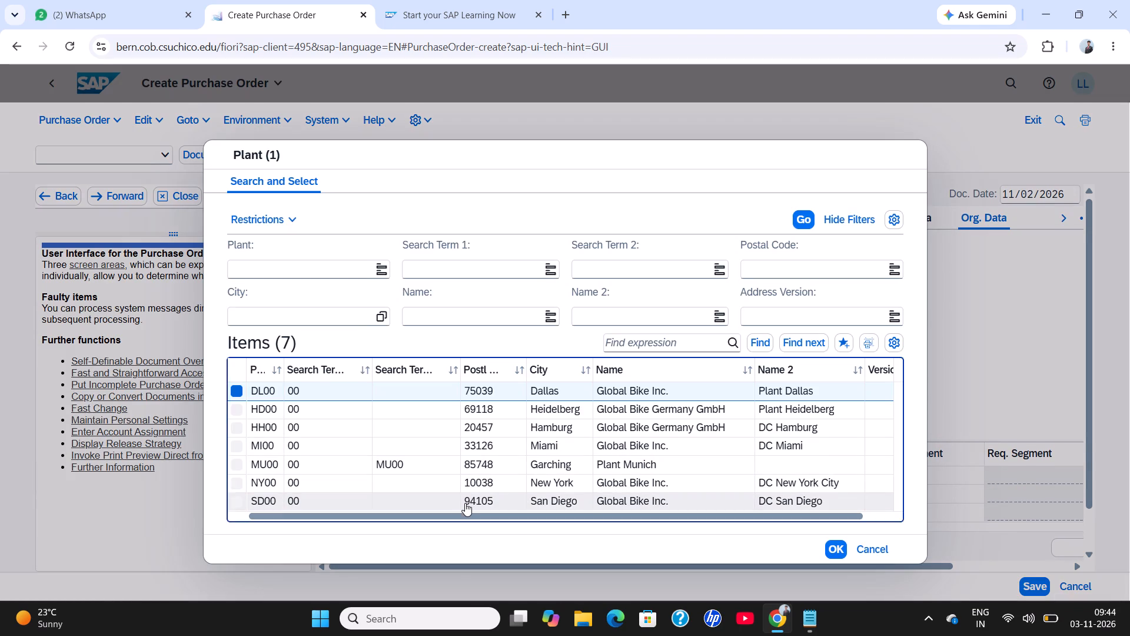
click(827, 546)
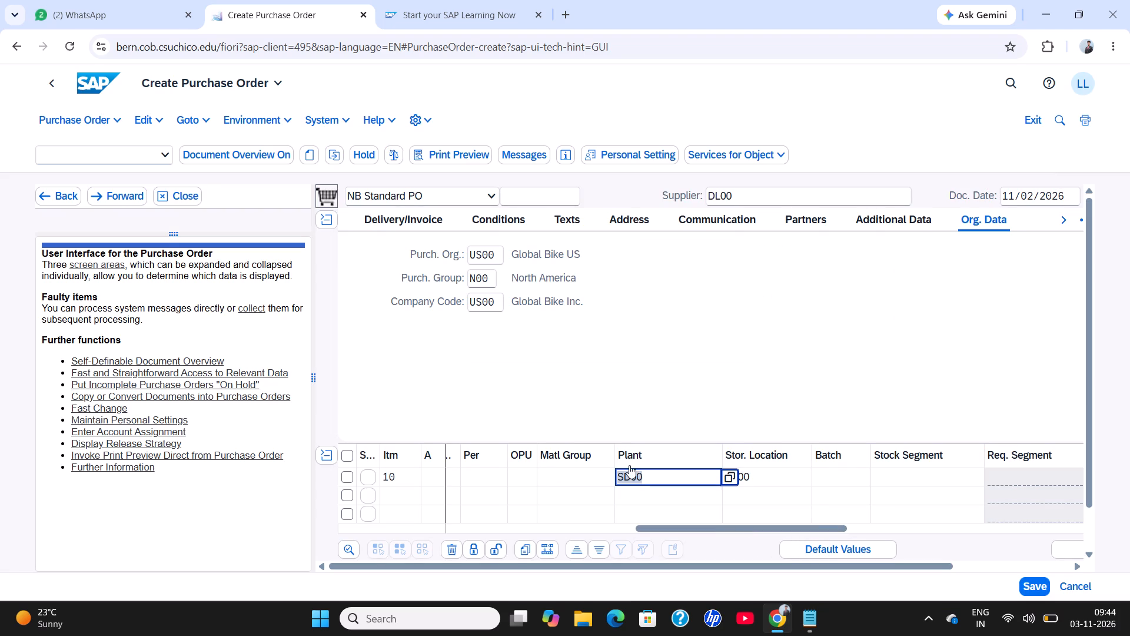
Choose BIKES, Finished Bikes, as the material group of item 10.
double_click(574, 465)
drag(574, 465, 570, 478)
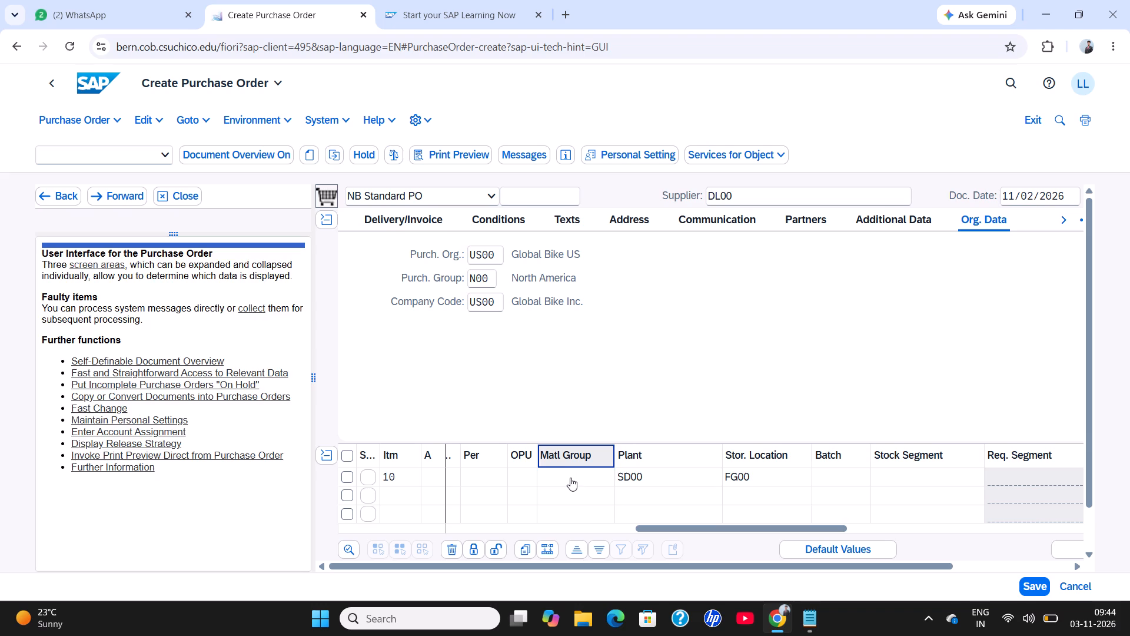
click(570, 478)
click(616, 471)
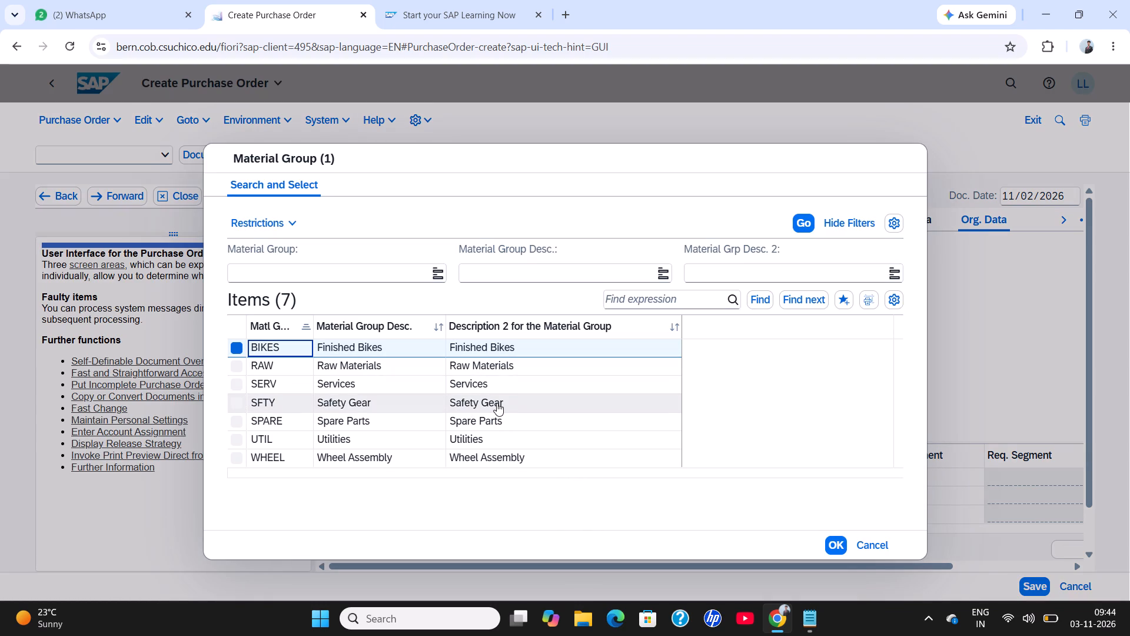
click(461, 349)
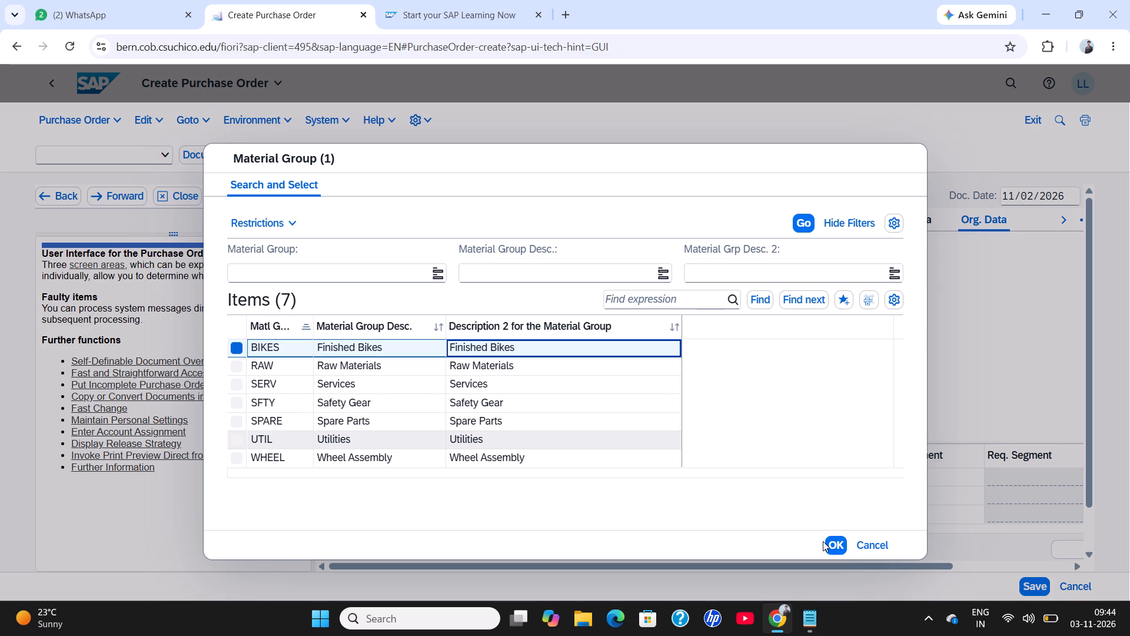
click(827, 541)
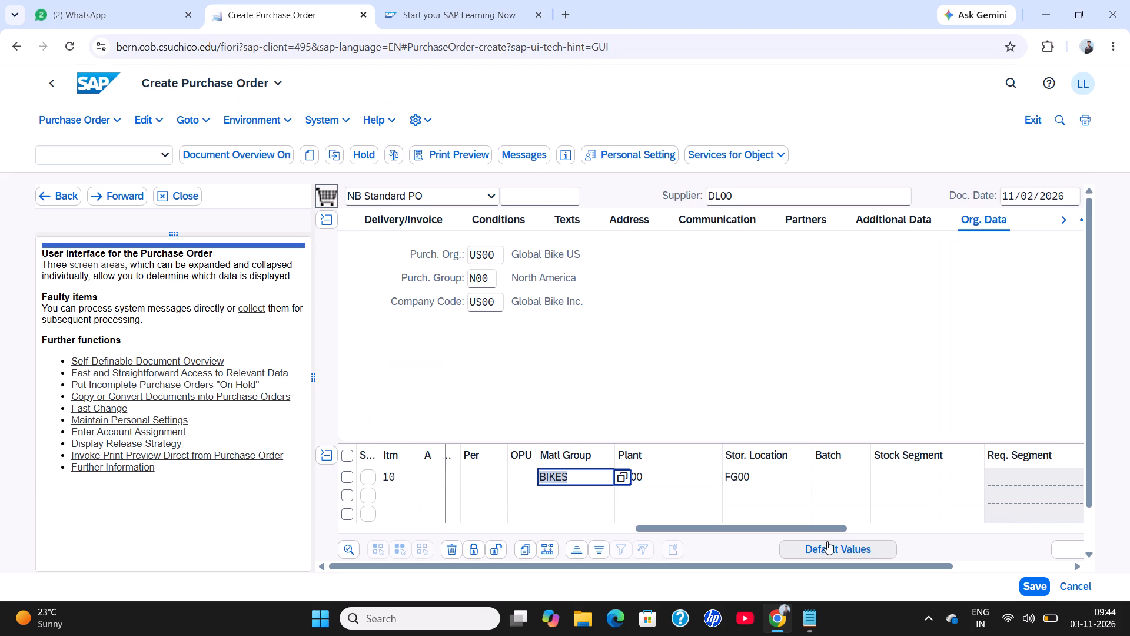
double_click(581, 474)
click(577, 474)
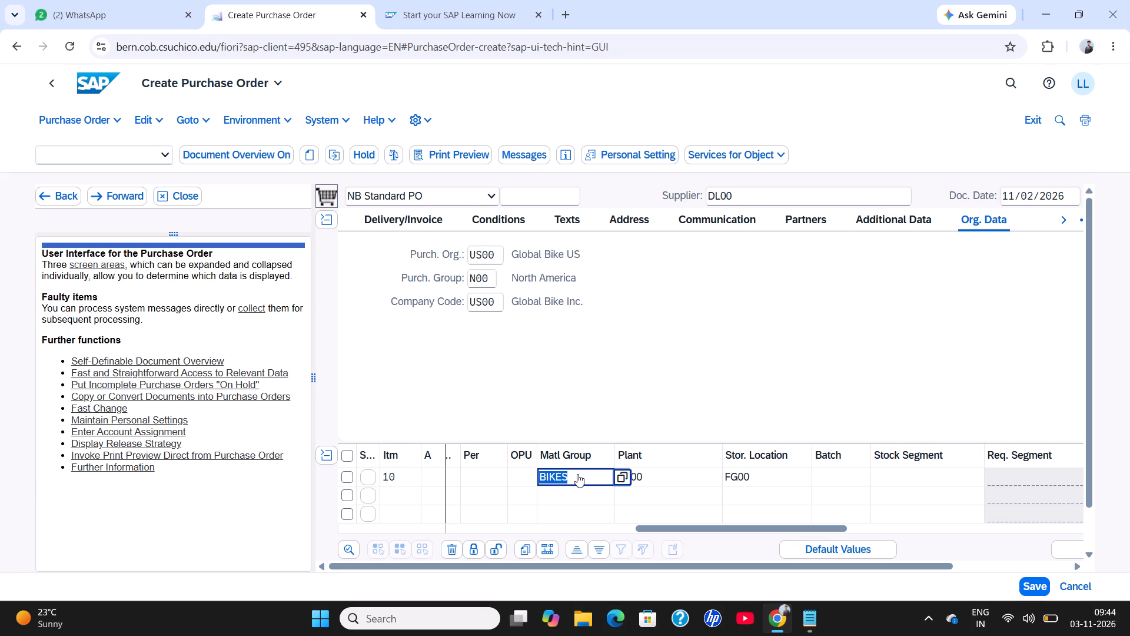
key(Left)
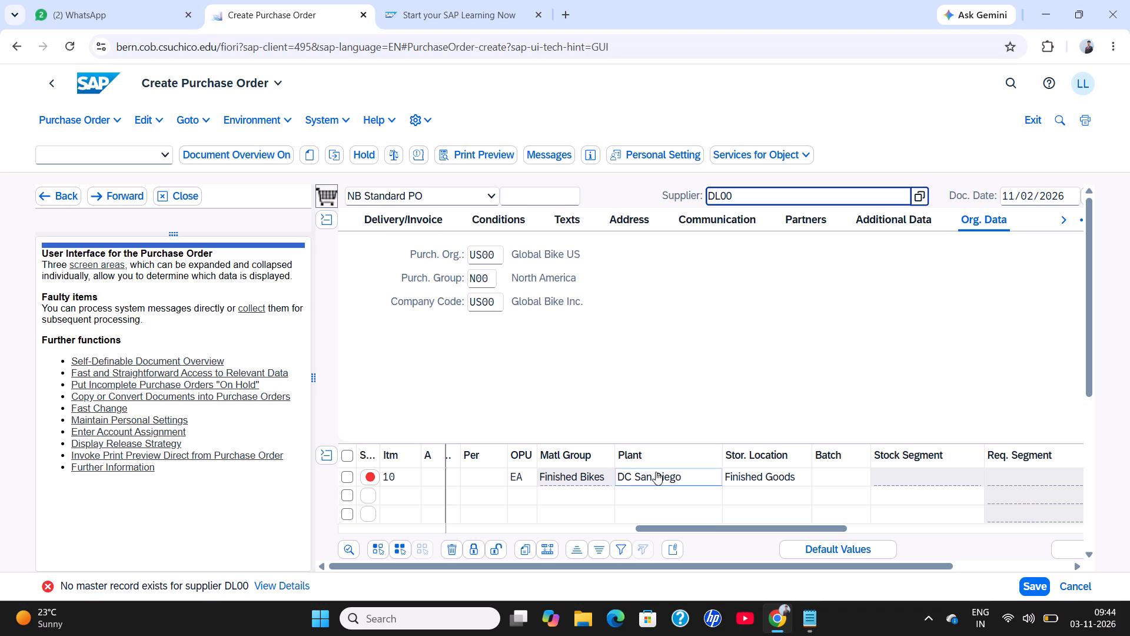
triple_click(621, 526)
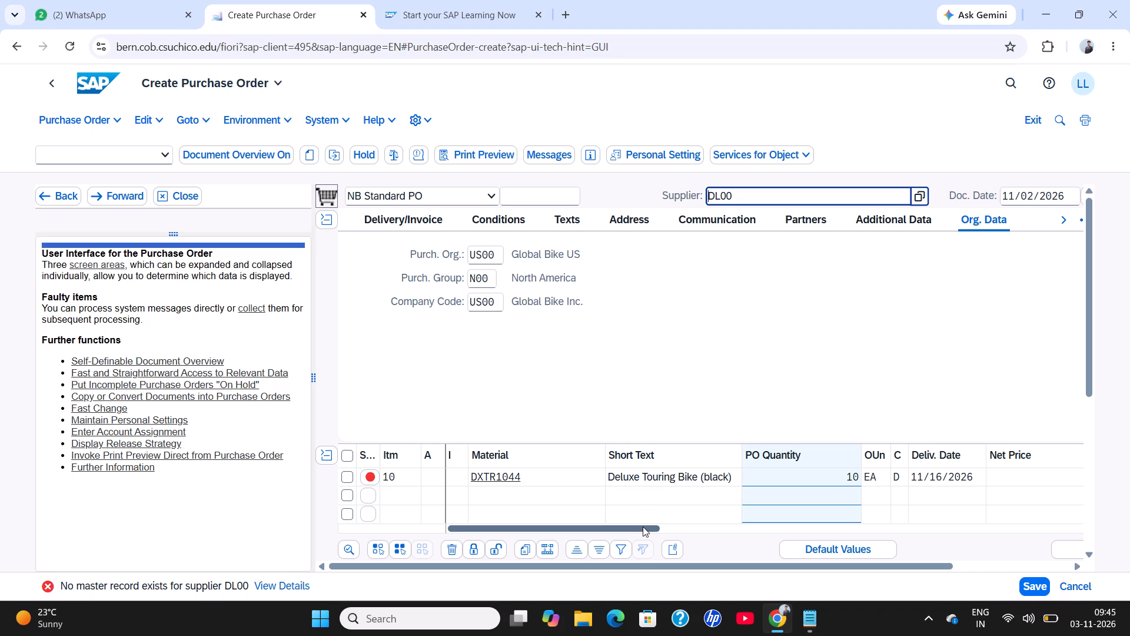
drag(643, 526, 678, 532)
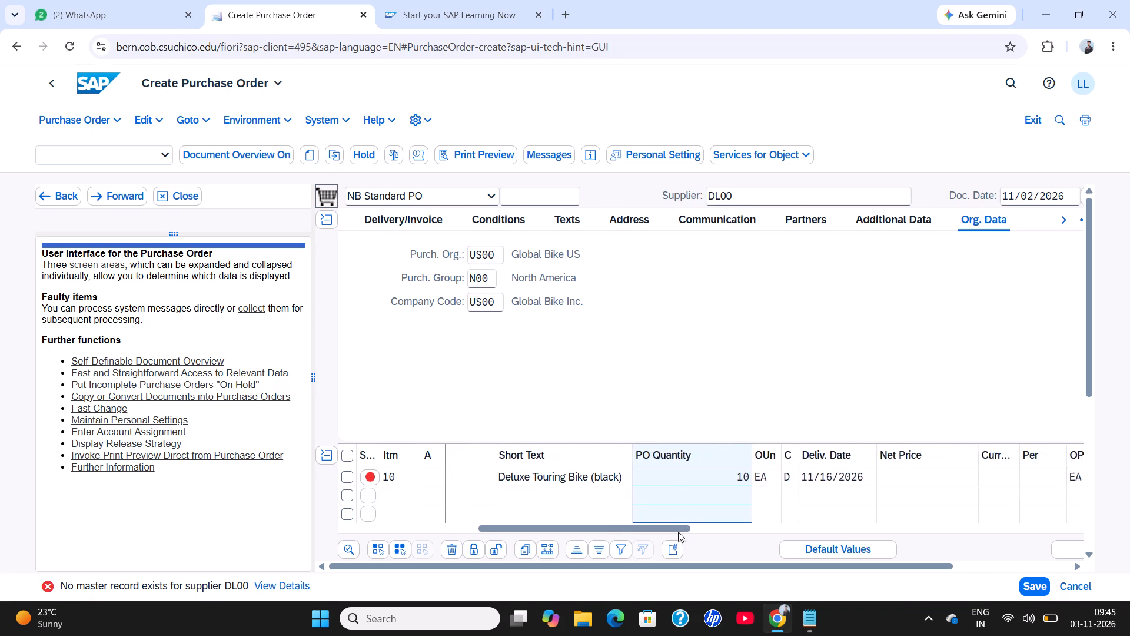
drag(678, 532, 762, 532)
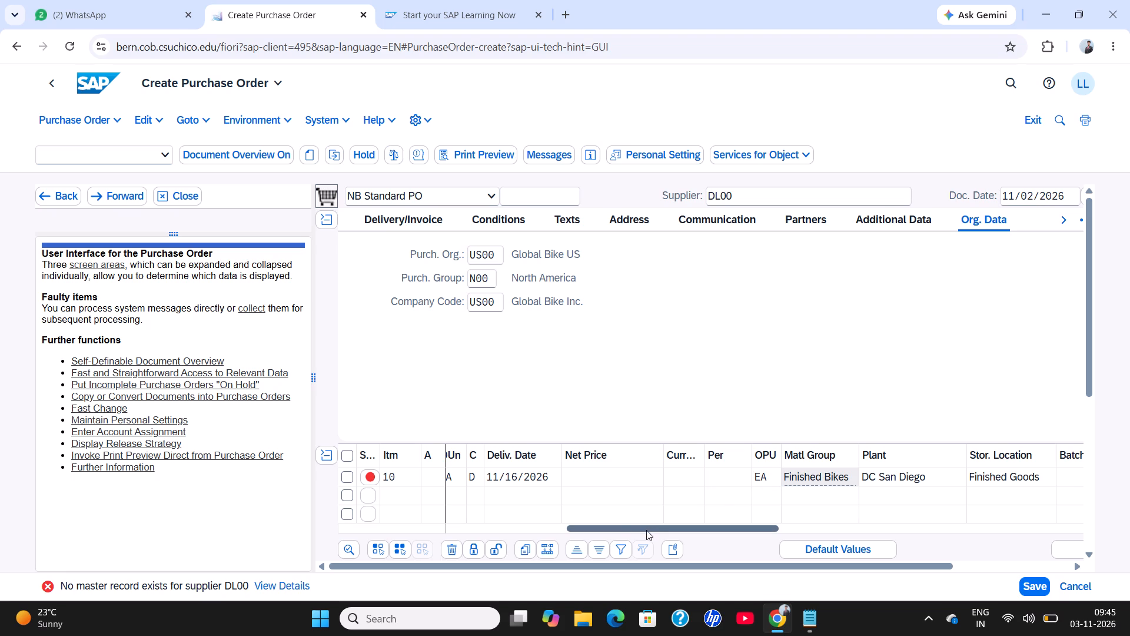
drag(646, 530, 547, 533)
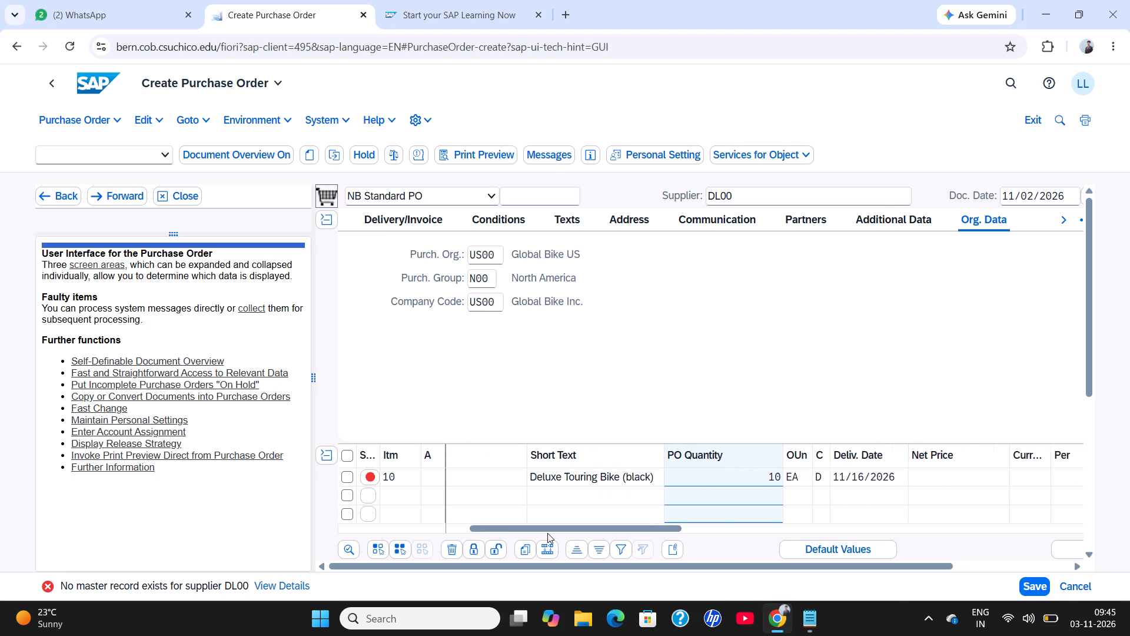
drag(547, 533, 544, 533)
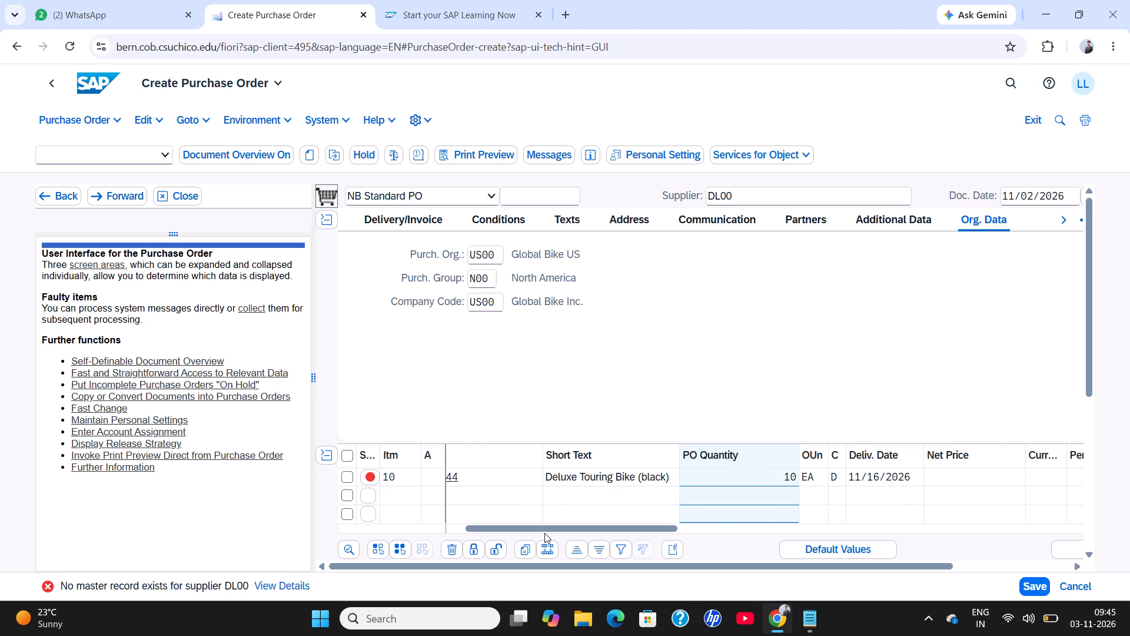
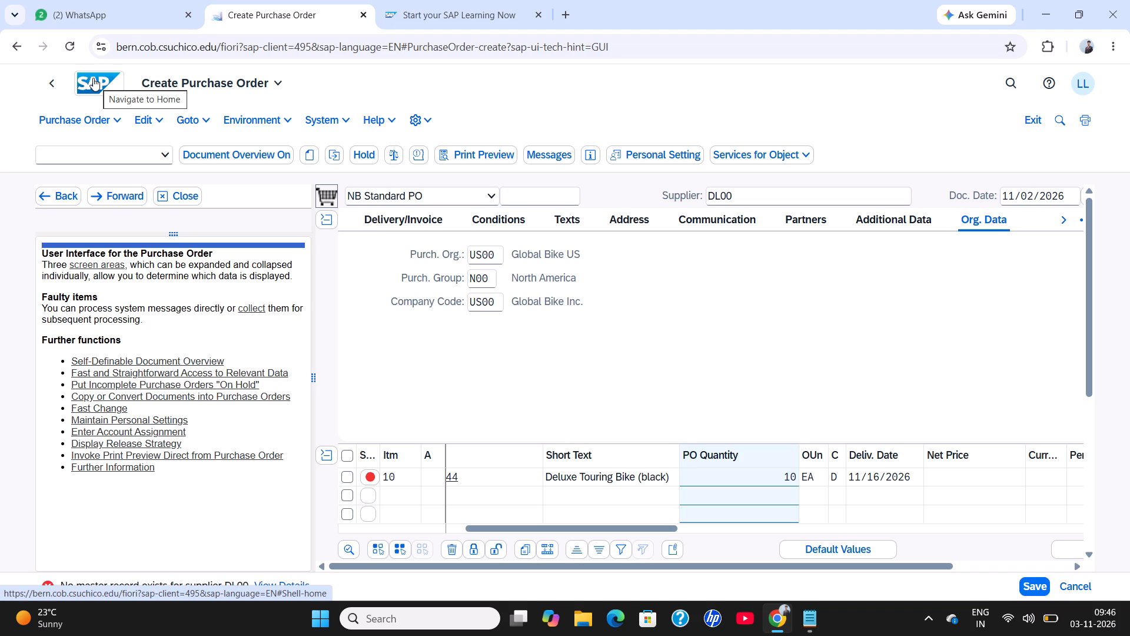
Abandon the unsaved order via the home page and start a new Create Purchase Order from the Warehouse Management space.
click(93, 78)
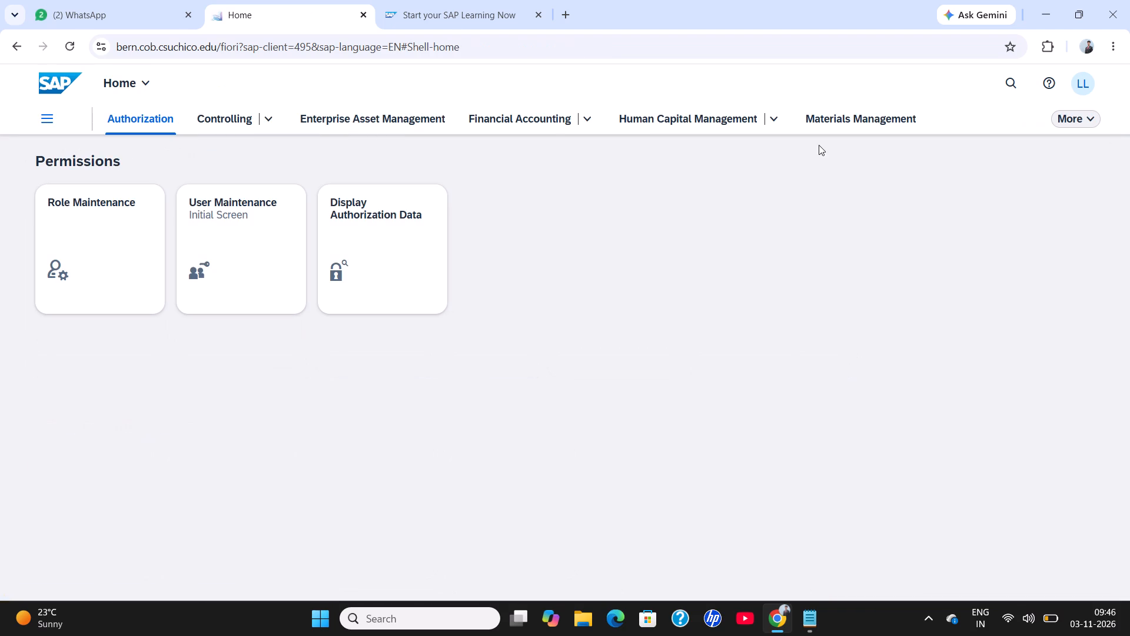
click(1068, 114)
click(1028, 327)
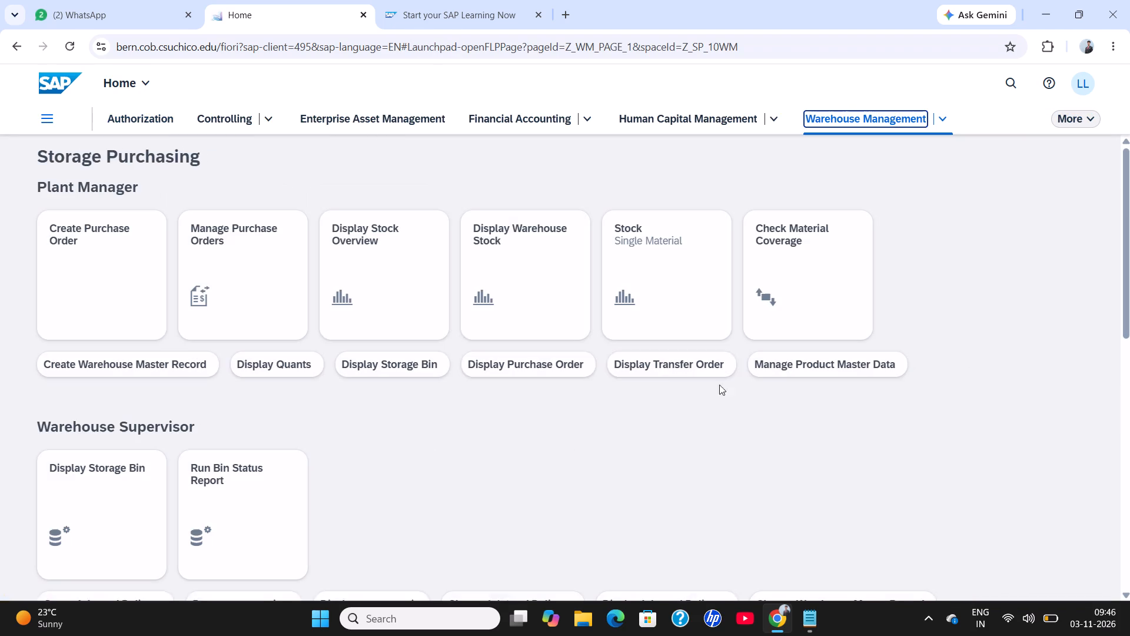
click(136, 324)
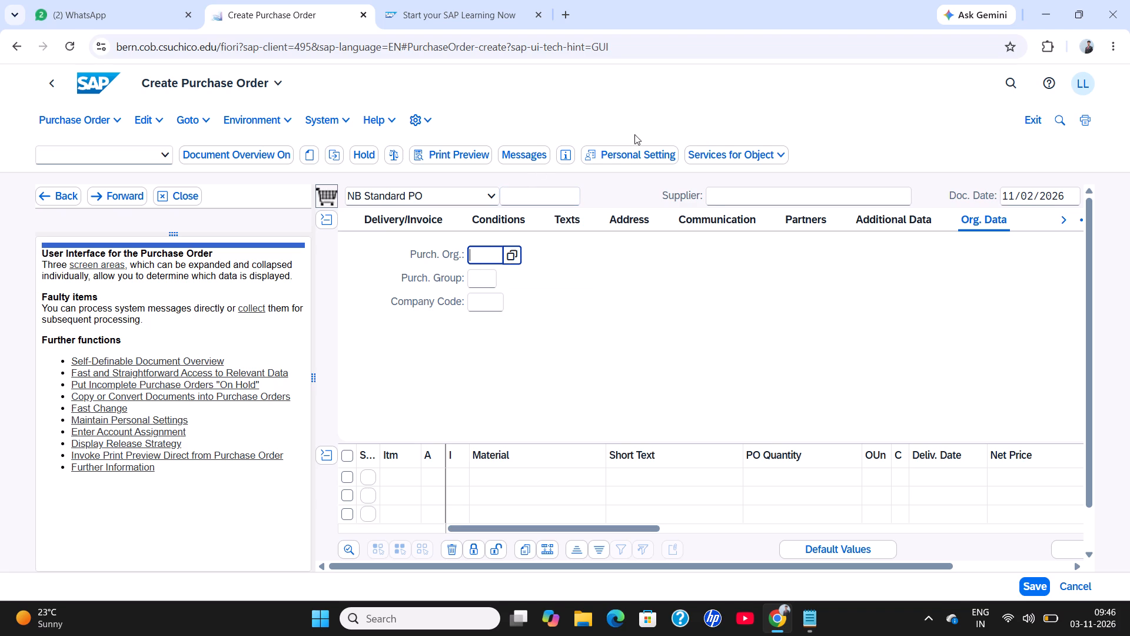
Enter DL00 as the supplier of the new purchase order.
click(710, 198)
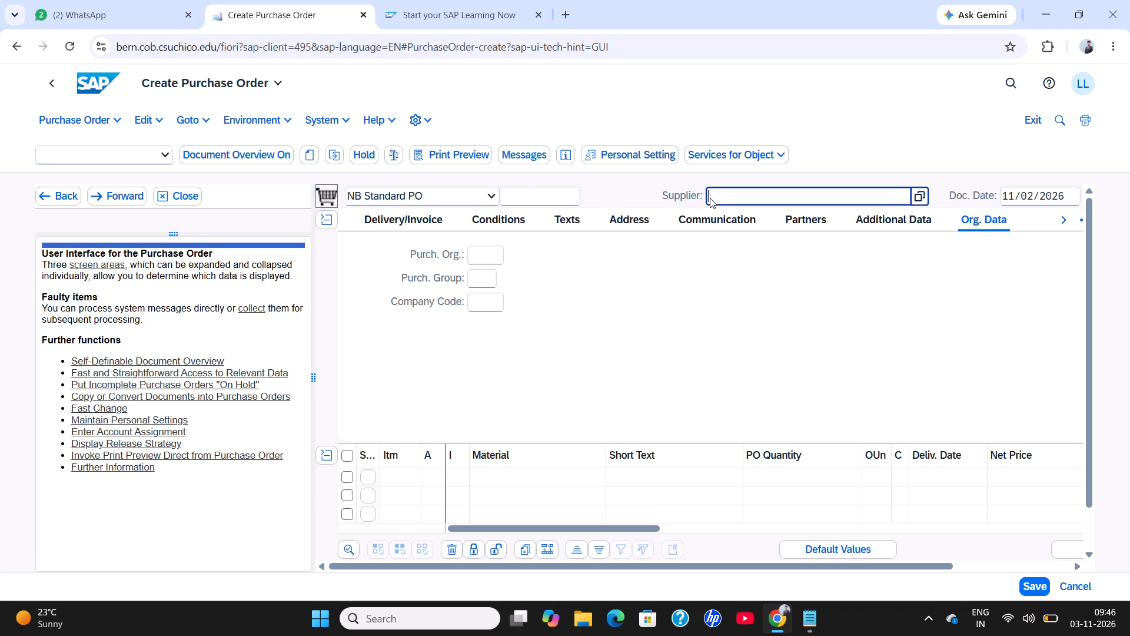
text(DL00)
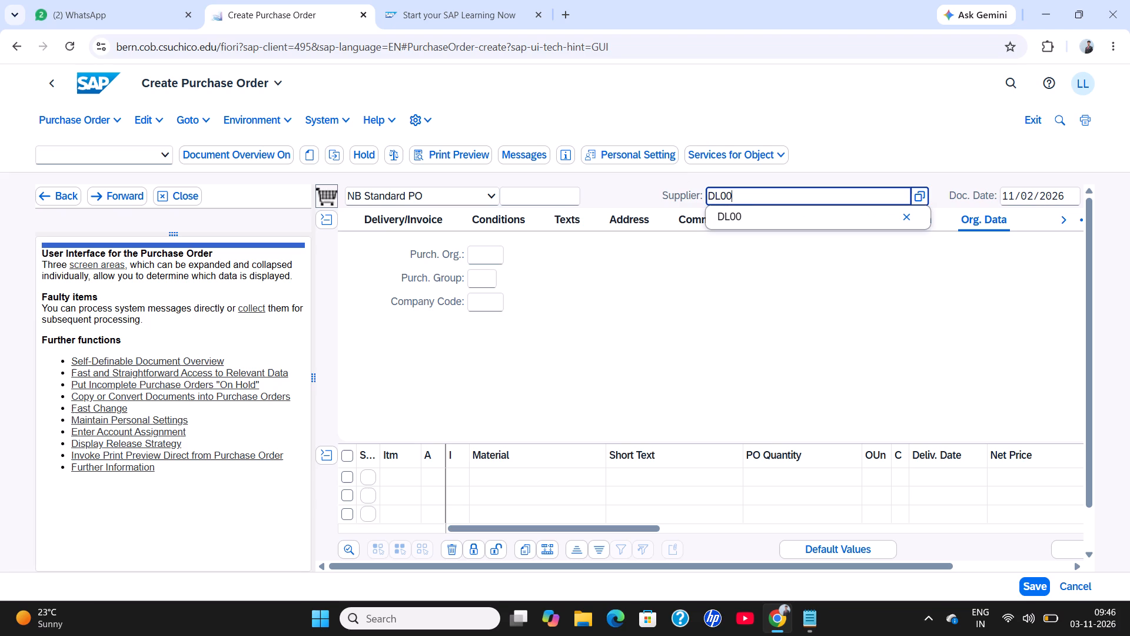
click(753, 206)
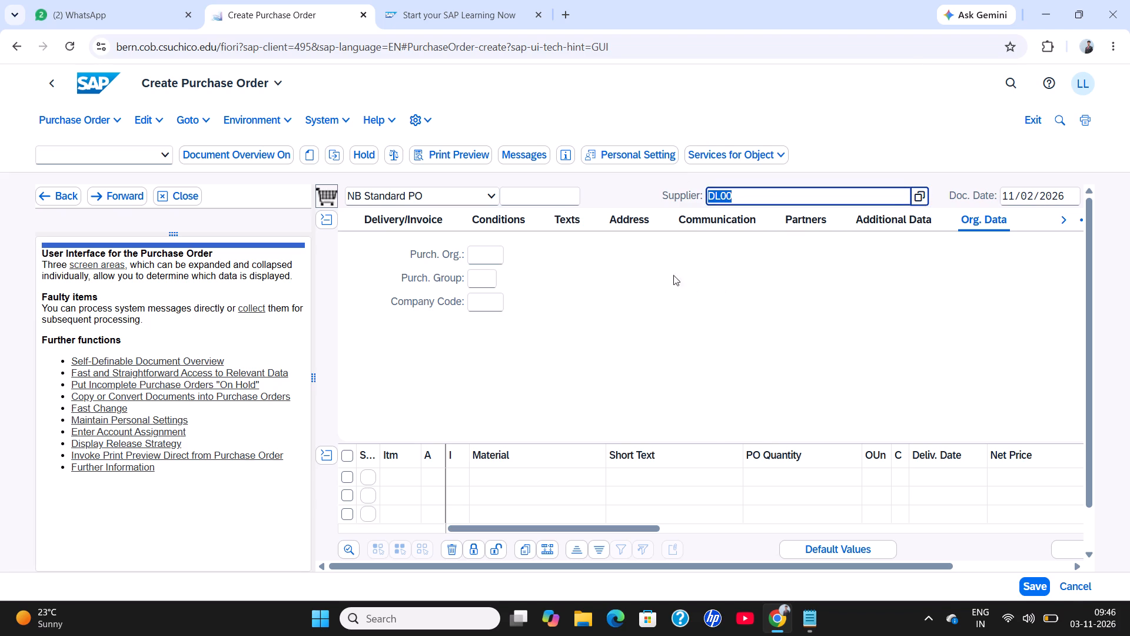
Choose US00, Global Bike US, as the purchasing organization in the header's organizational data.
click(484, 251)
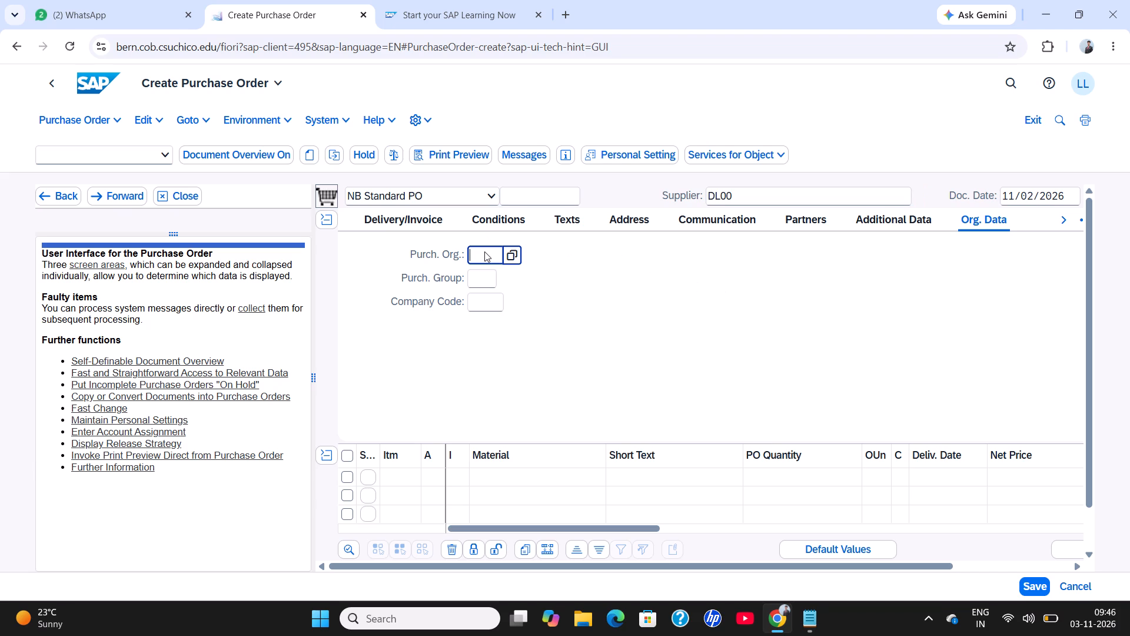
click(516, 253)
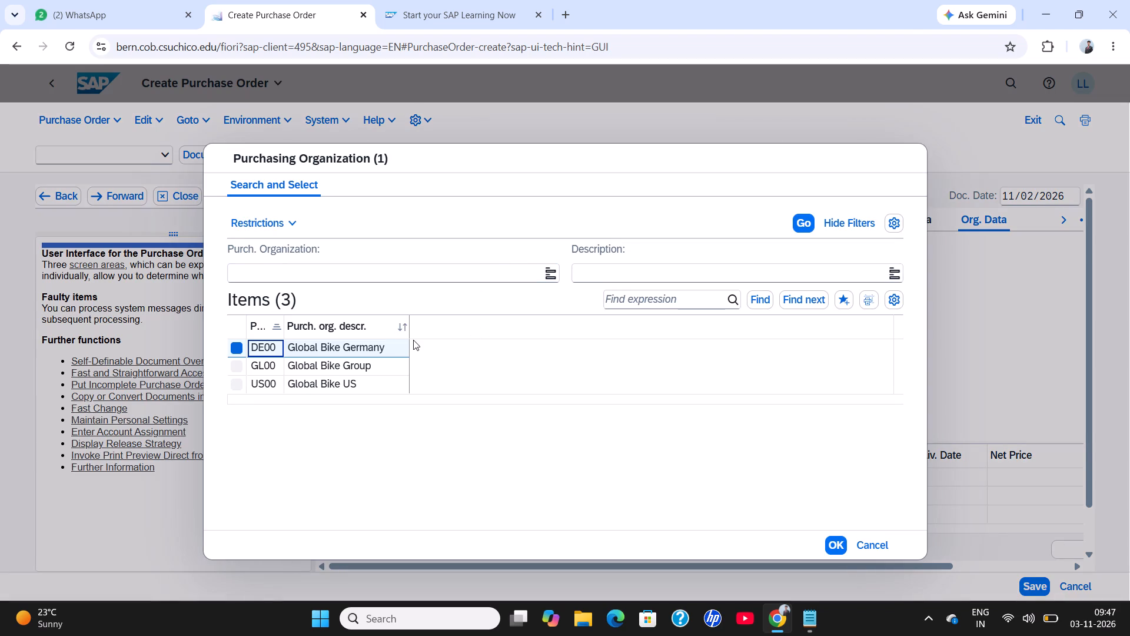
click(337, 386)
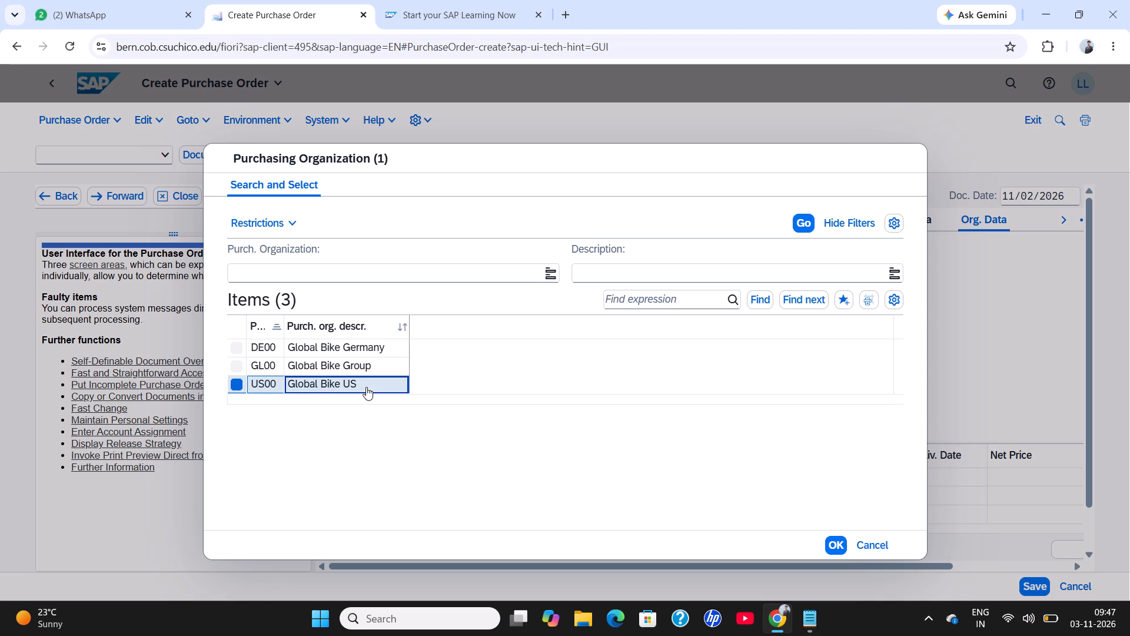
drag(366, 387, 601, 442)
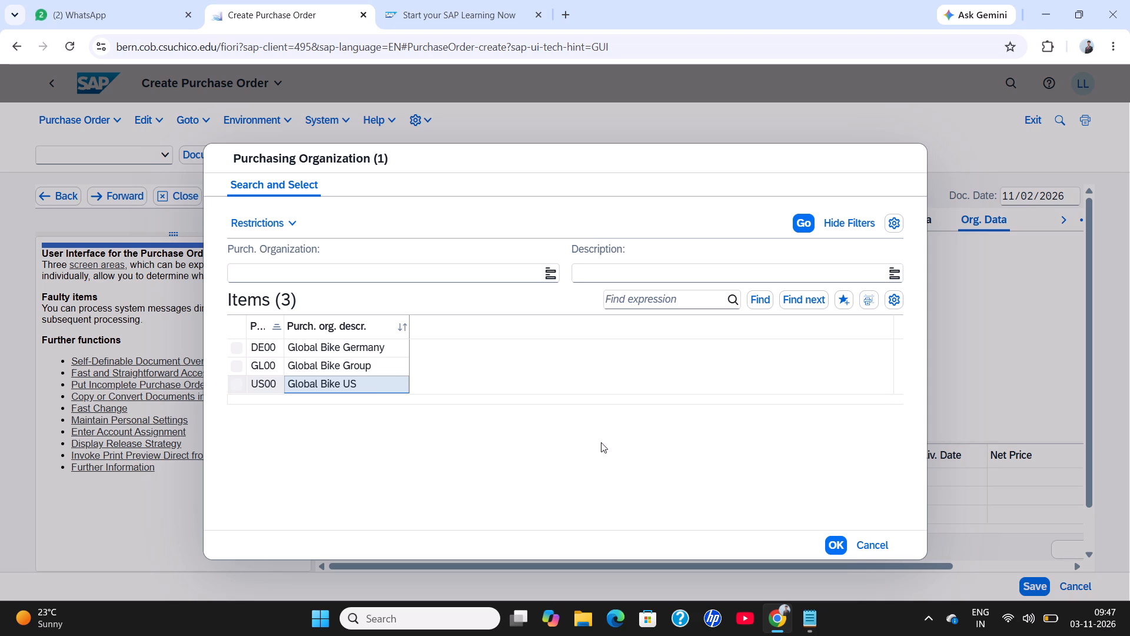
drag(601, 442, 615, 445)
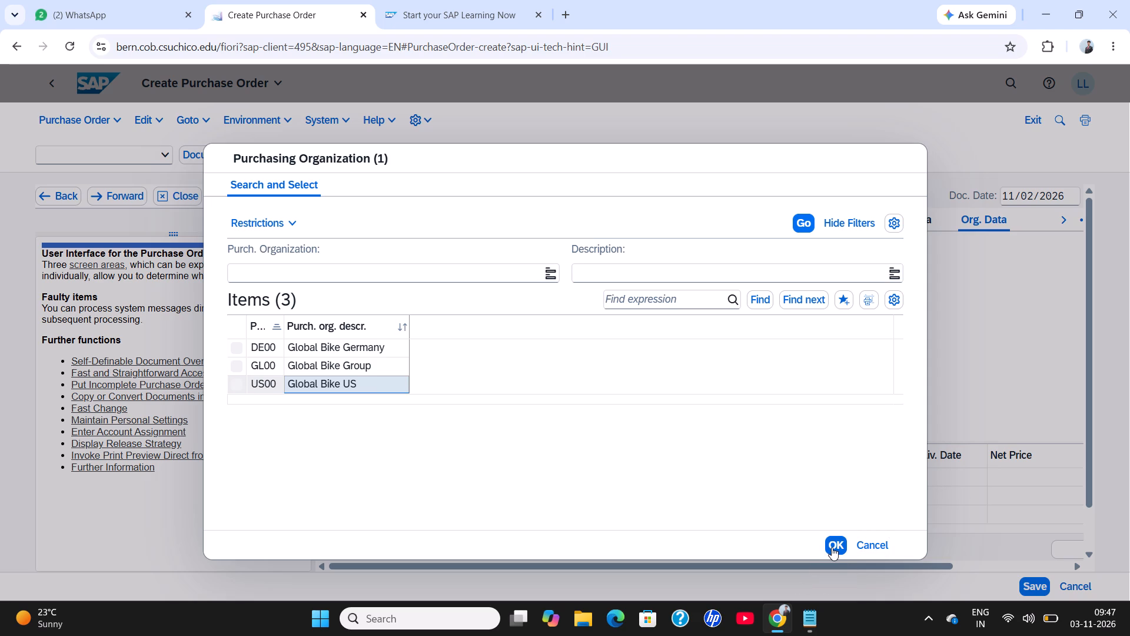
click(832, 547)
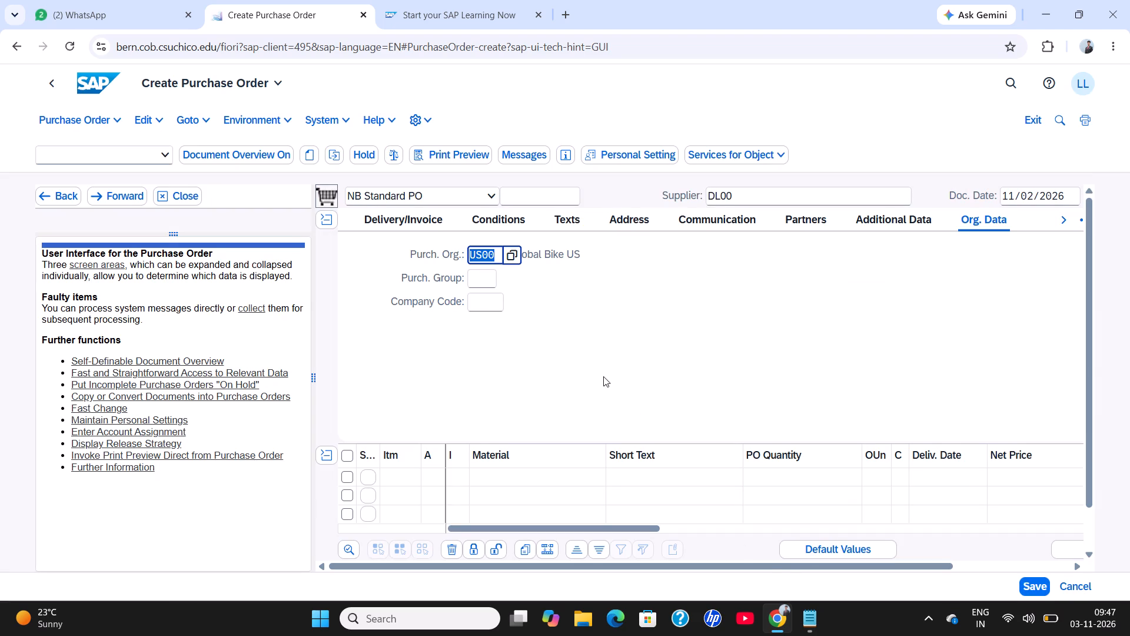
Choose N00, North America, as the purchasing group in the header's organizational data.
click(476, 281)
click(513, 273)
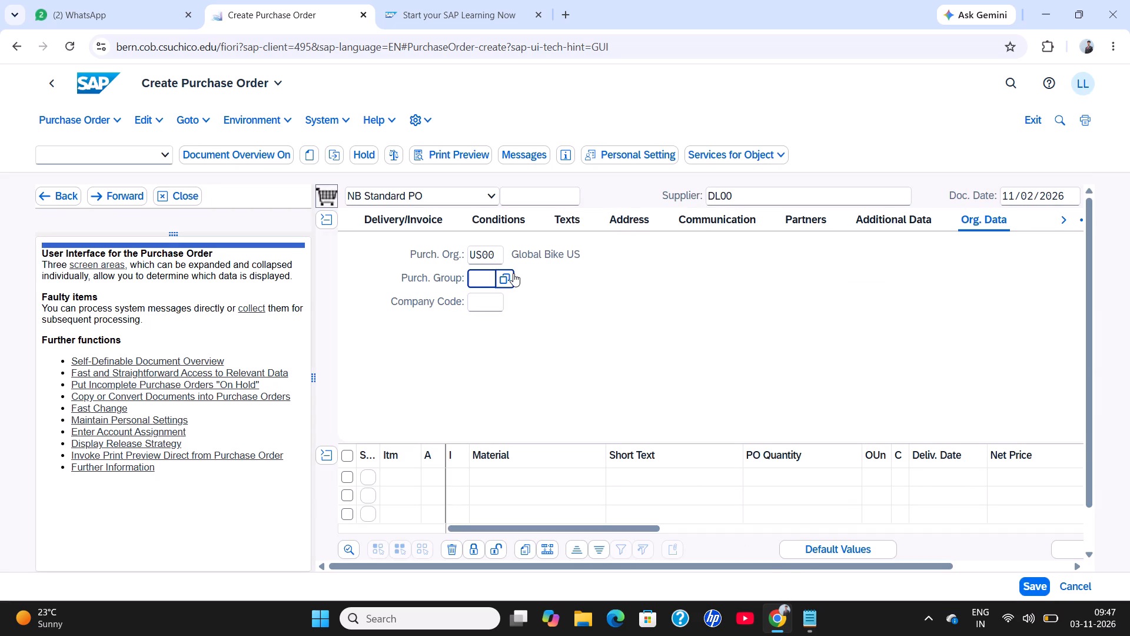
click(507, 275)
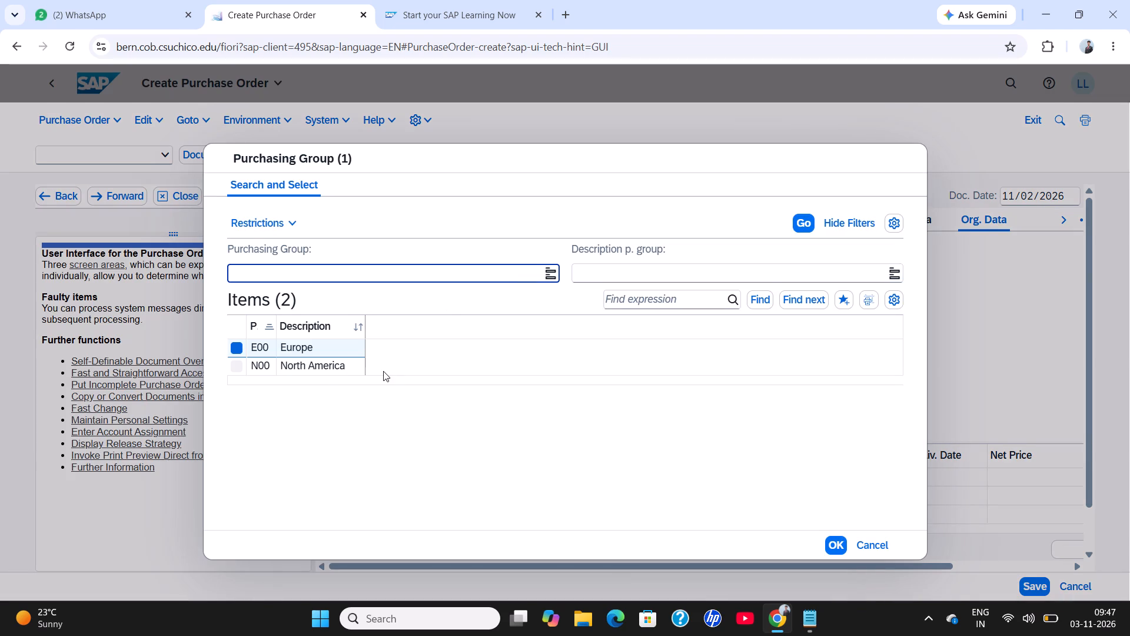
click(342, 369)
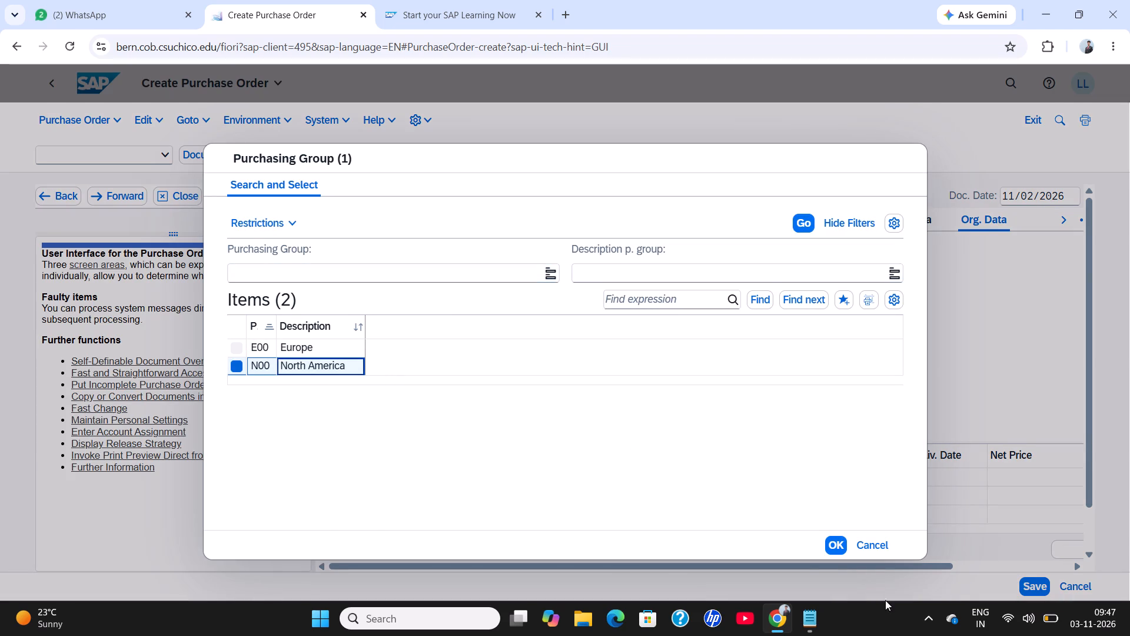
click(827, 542)
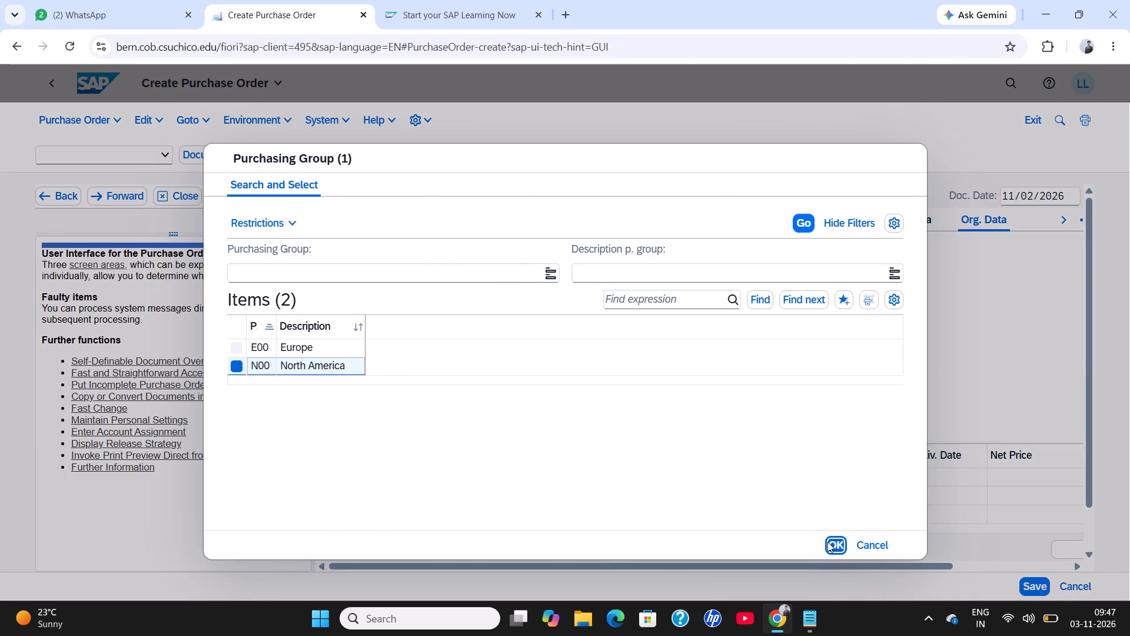
Choose US00, Global Bike Inc., as the company code in the header's organizational data.
click(497, 308)
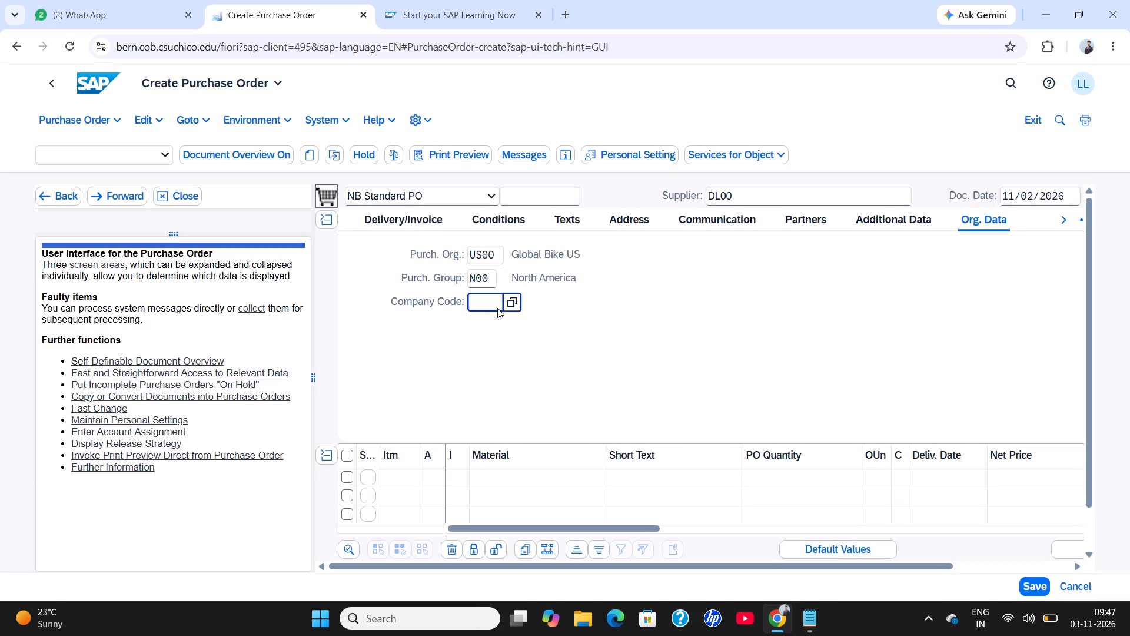
click(509, 308)
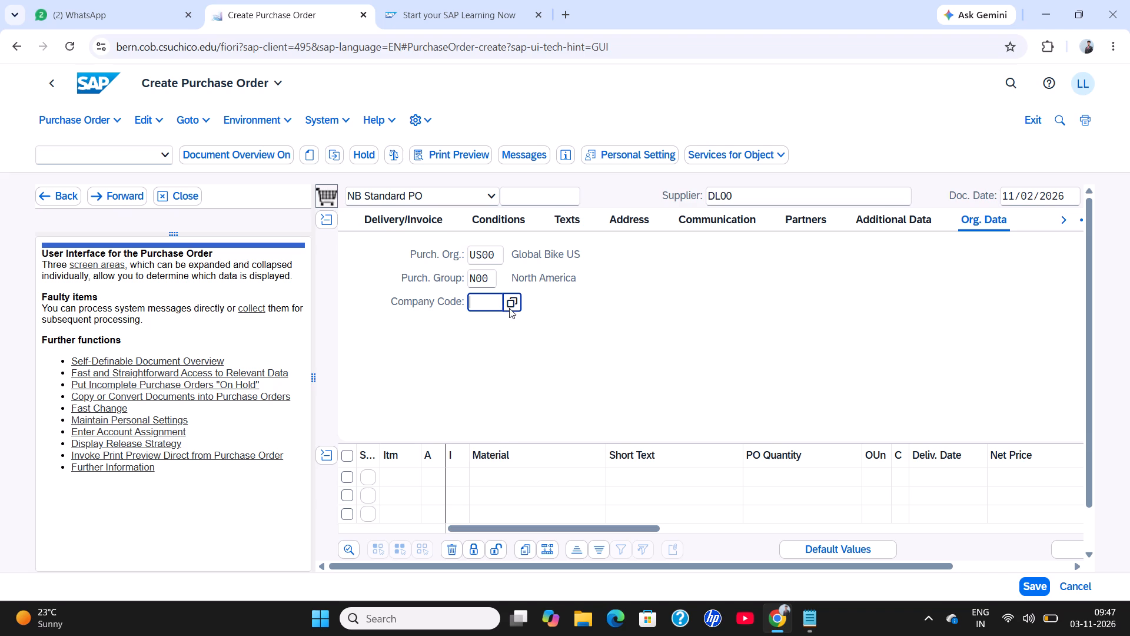
click(392, 366)
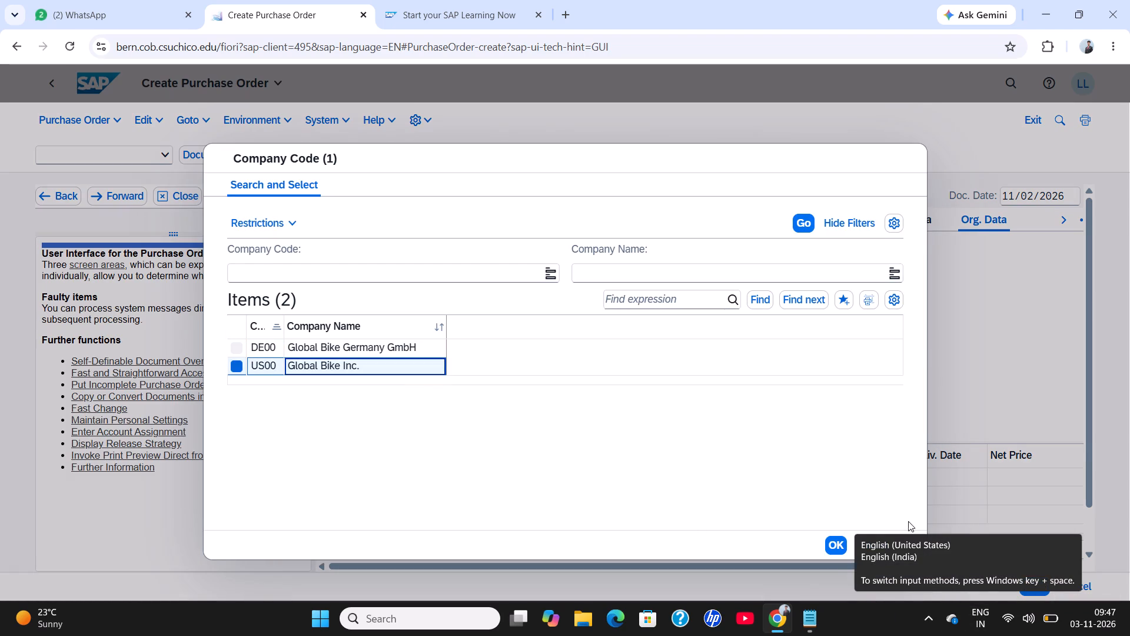
click(832, 541)
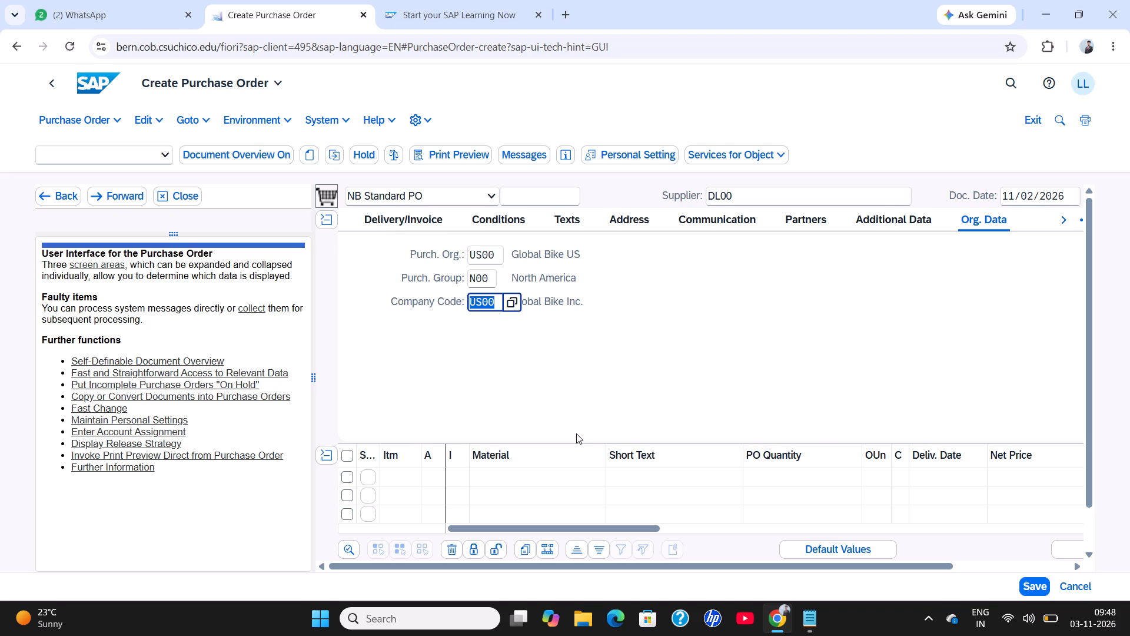
Enter material DXTR1044, Deluxe Touring Bike (Black), in the first line of the item overview.
click(328, 453)
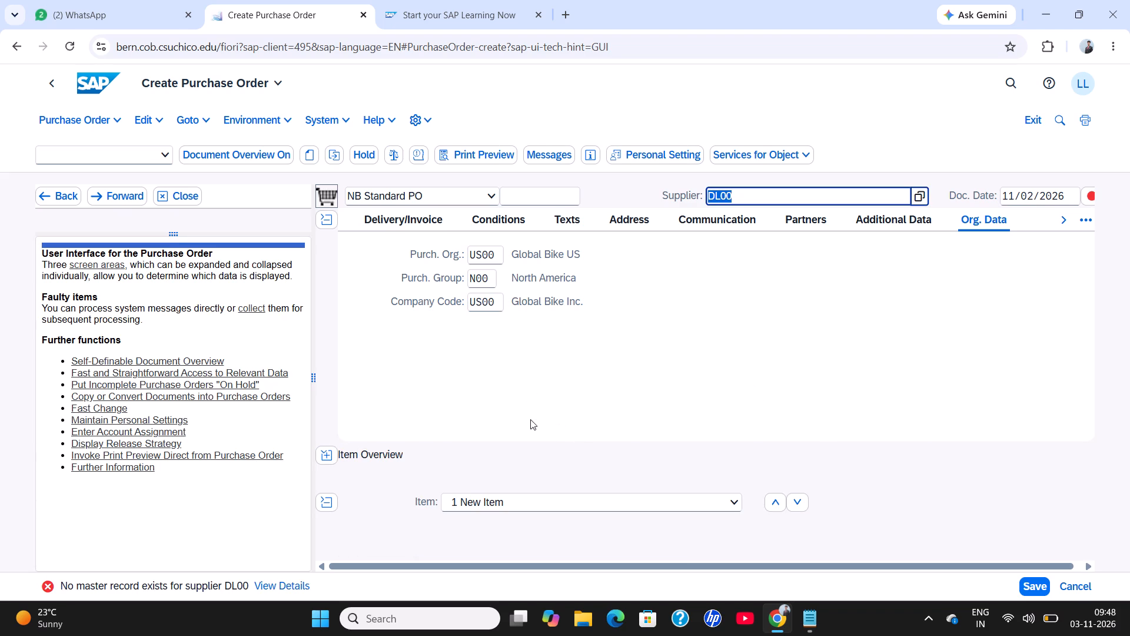
click(330, 461)
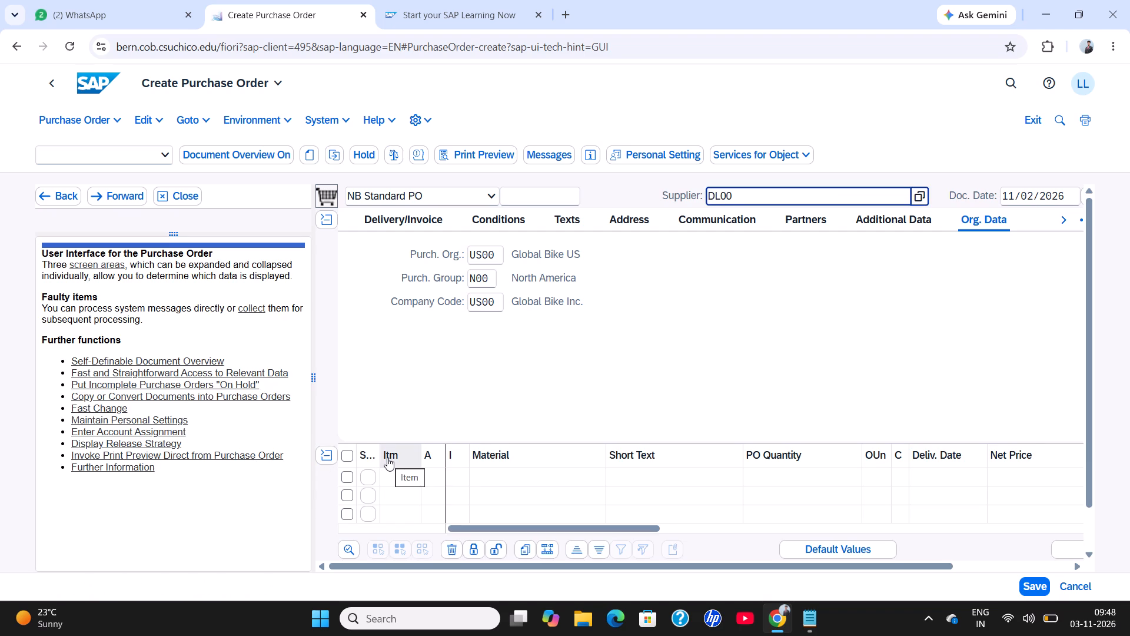
click(490, 472)
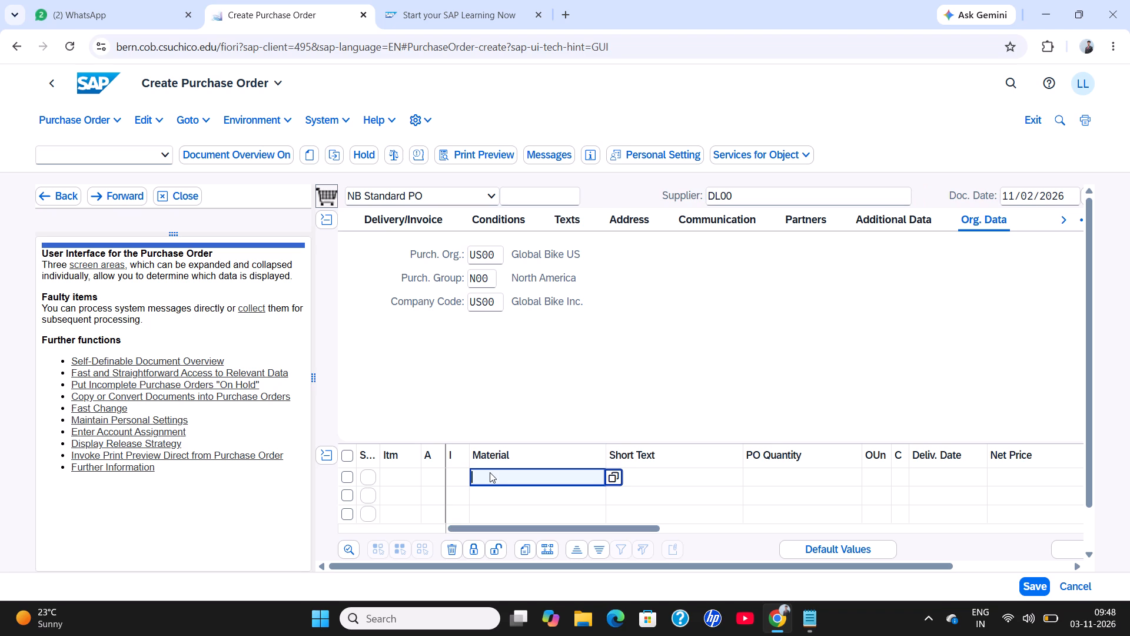
text(DX)
text(TR1)
key(0)
text(44)
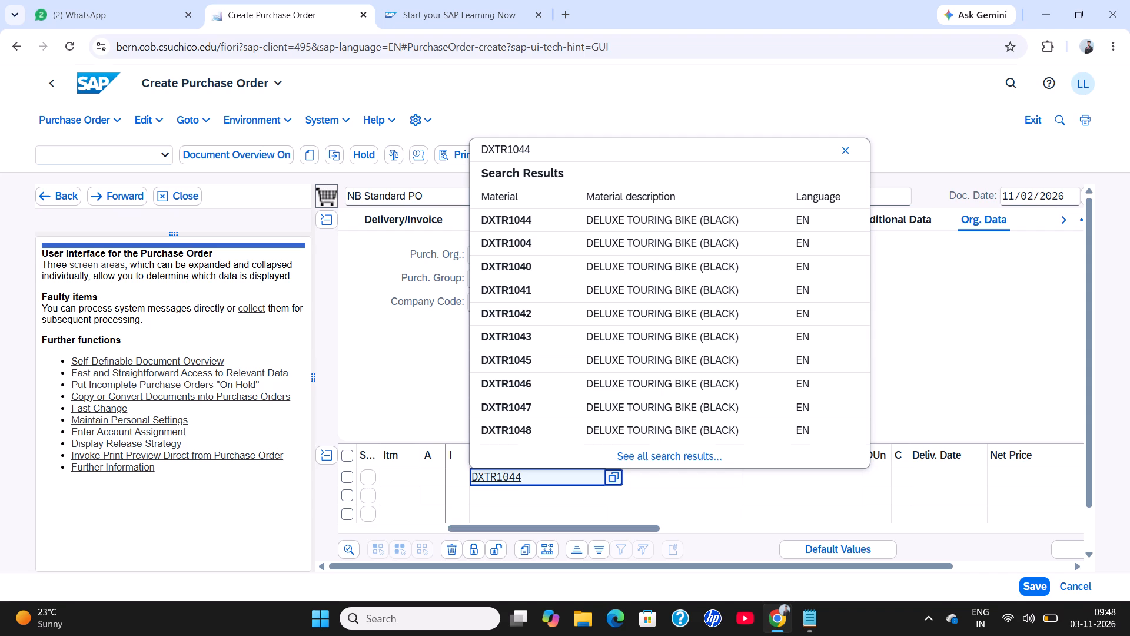
click(490, 472)
click(490, 472)
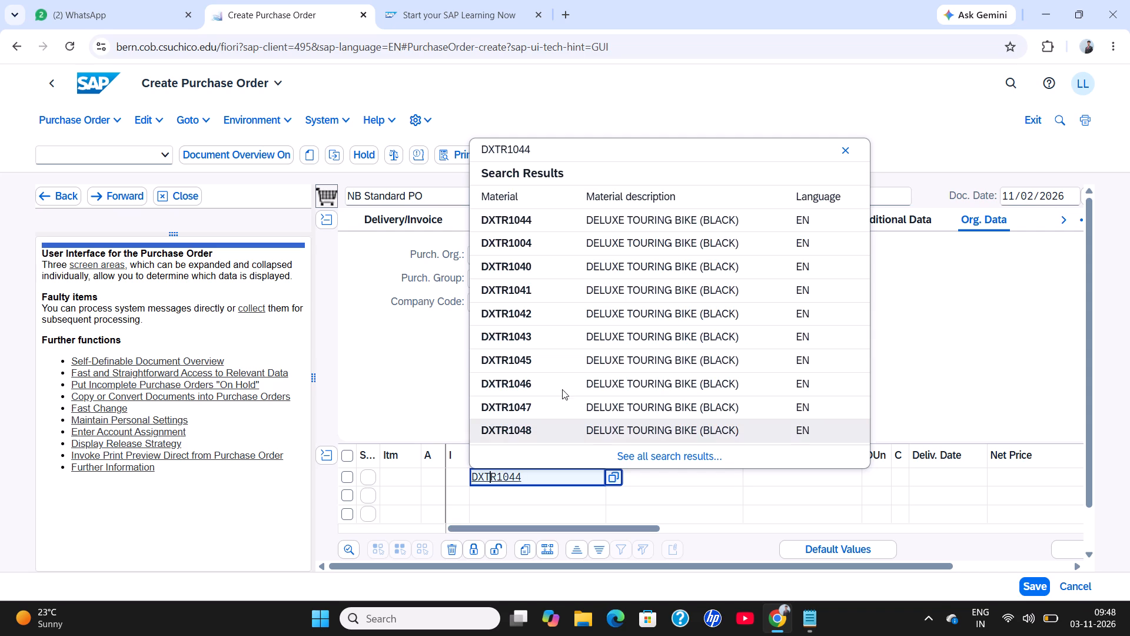
click(544, 226)
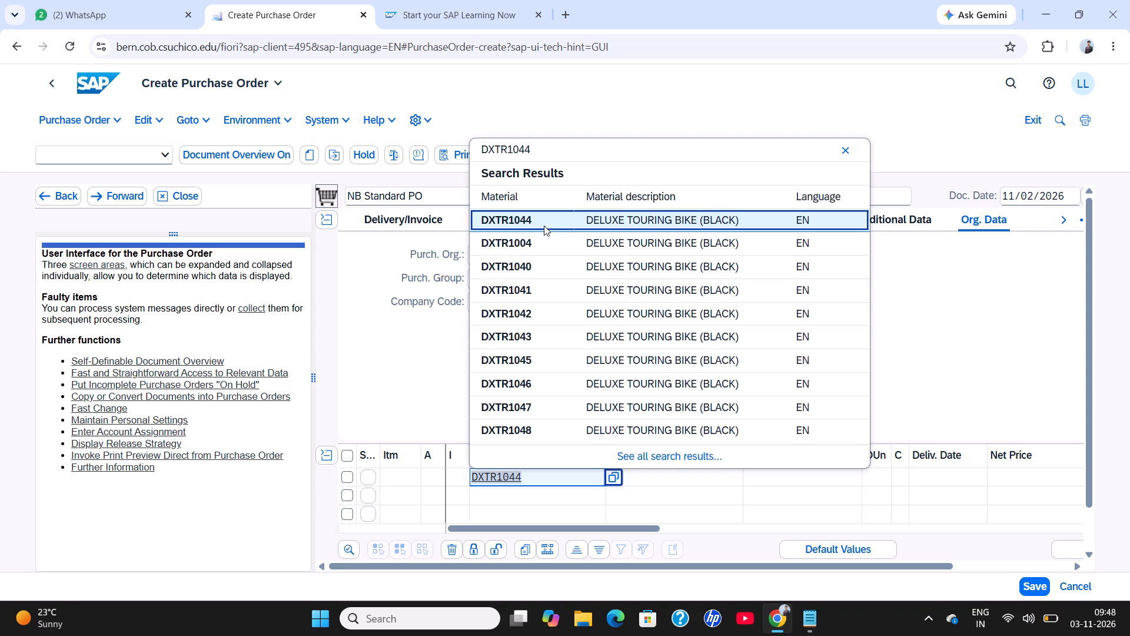
click(544, 226)
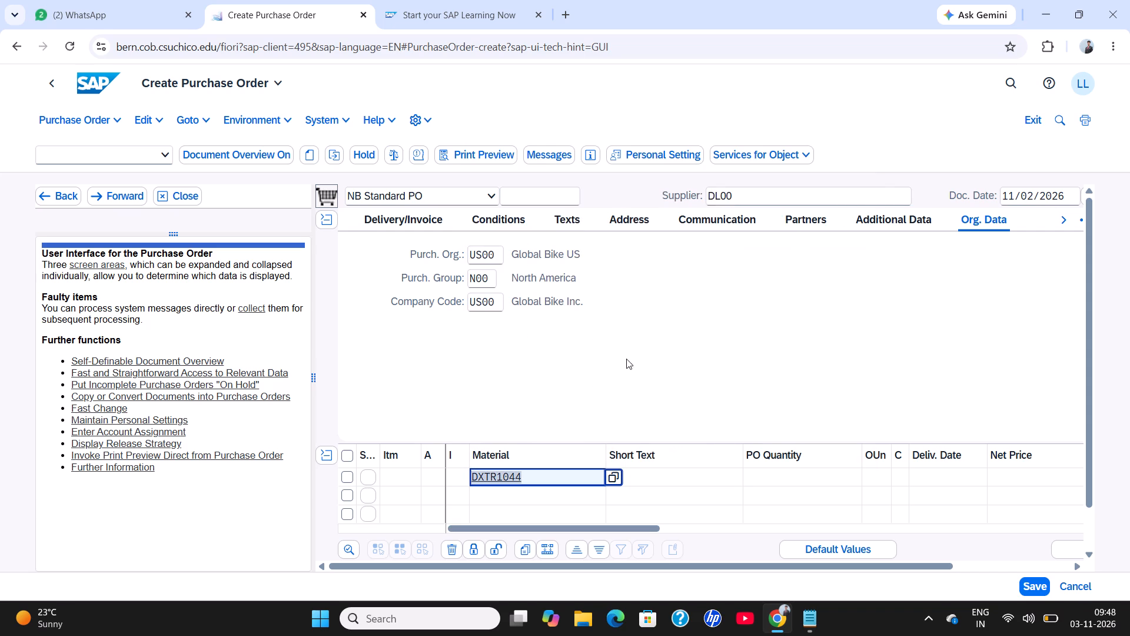
click(667, 356)
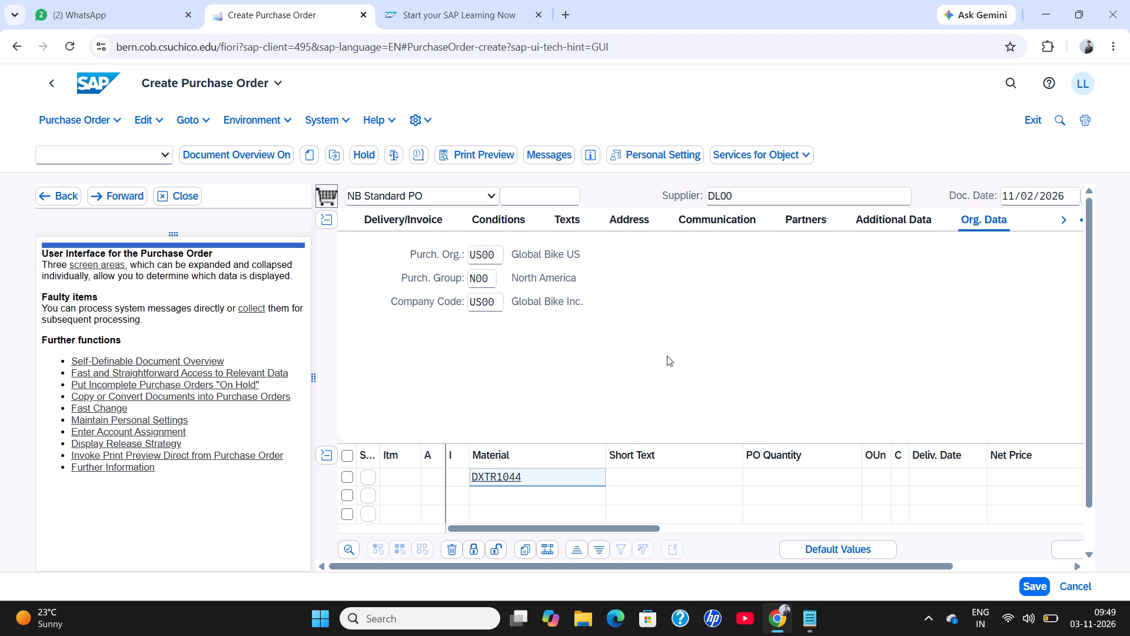
Set the PO quantity of the DXTR1044 line to 10.
click(785, 473)
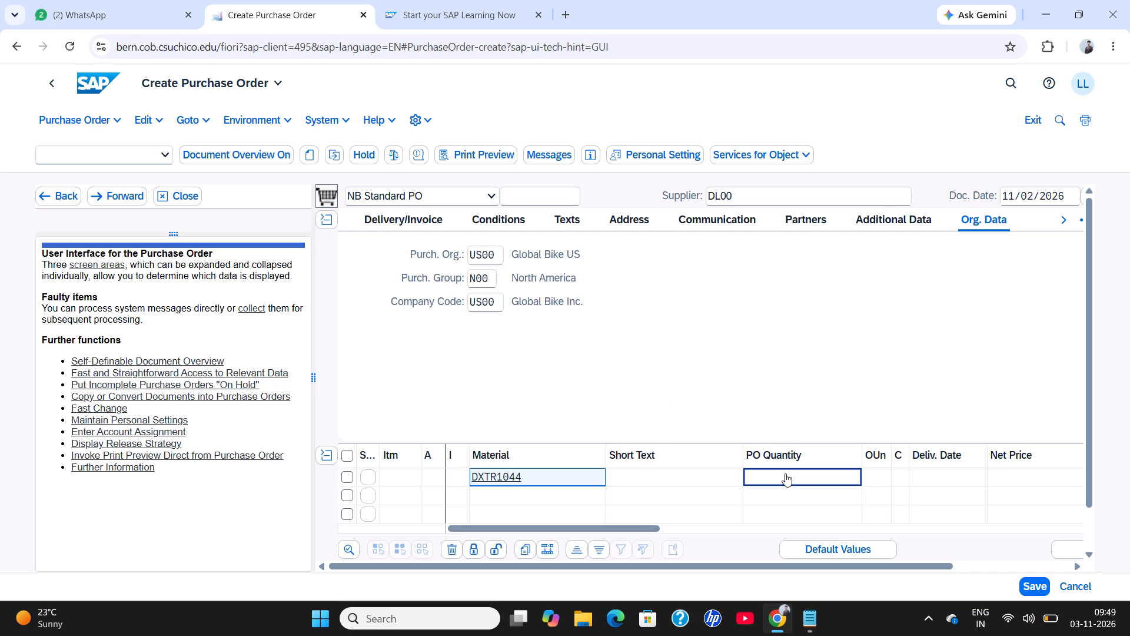
text(10)
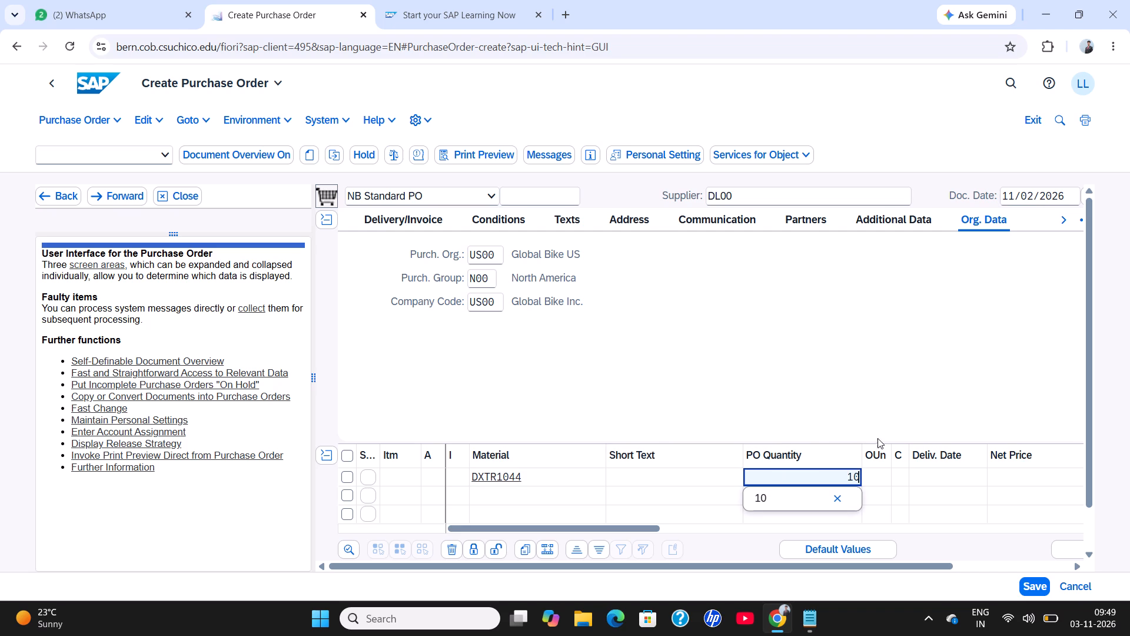
click(873, 349)
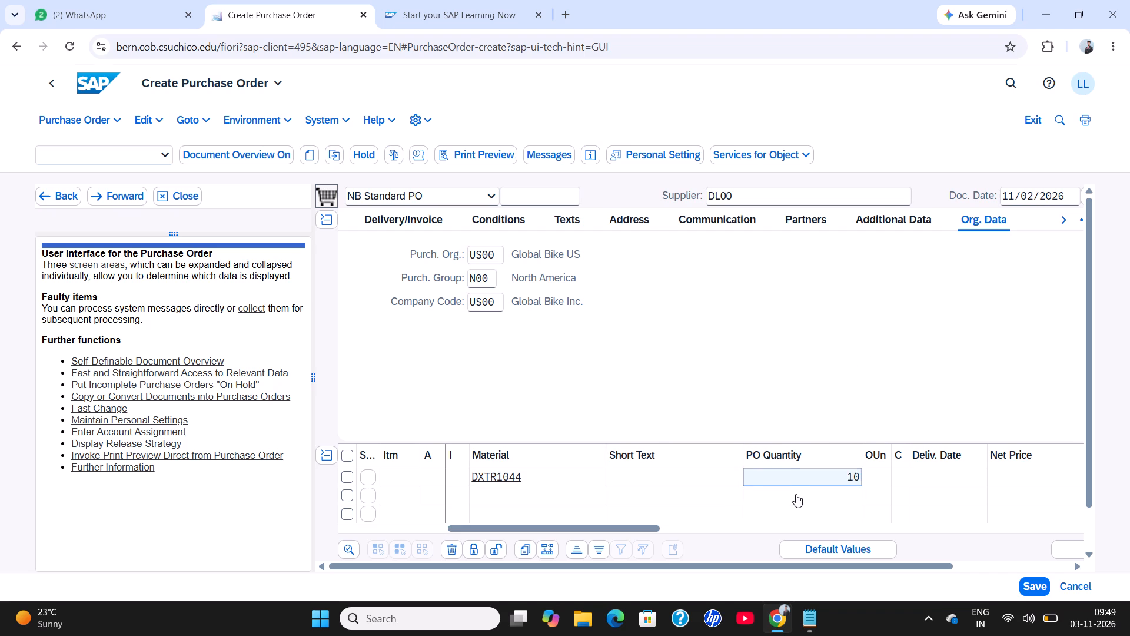
click(809, 471)
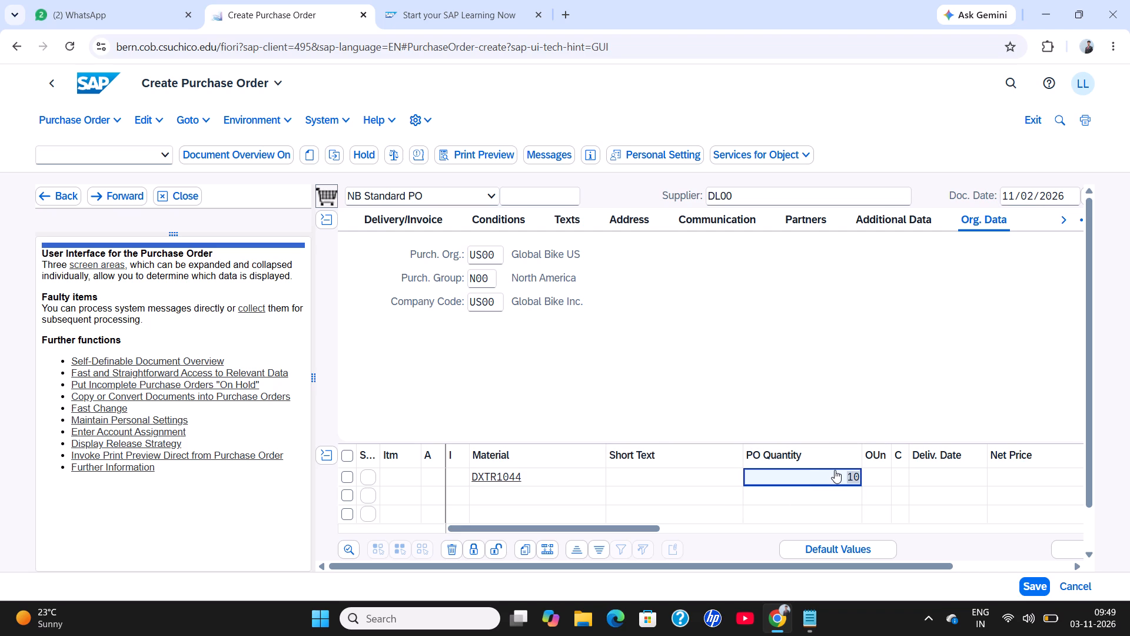
click(888, 380)
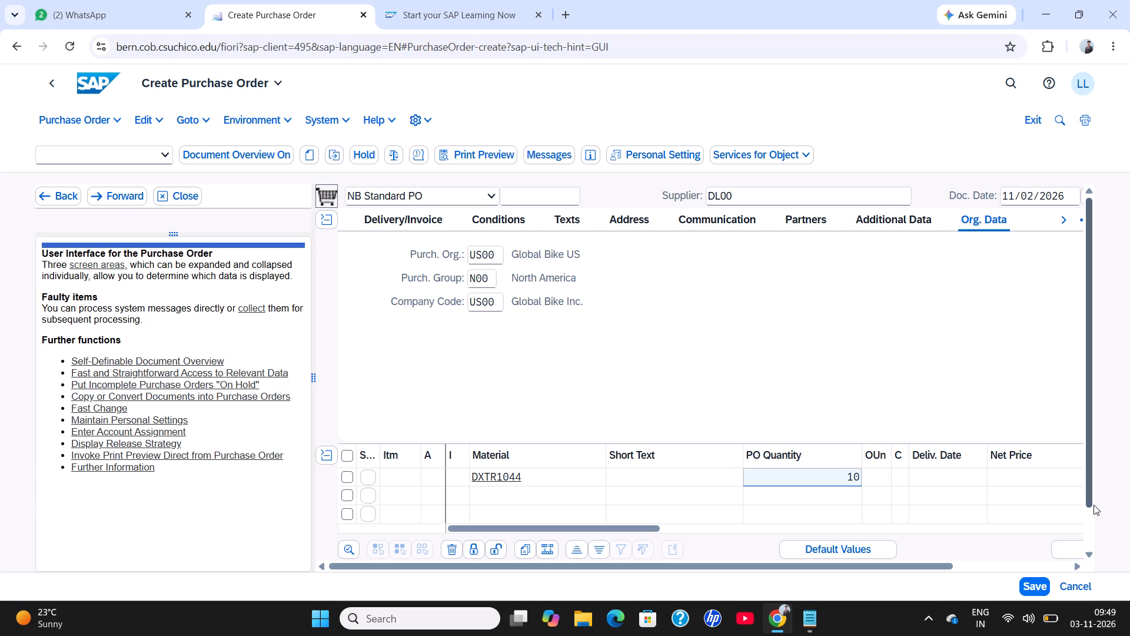
Set the delivery date of the DXTR1044 line to 11/16/2026 using the calendar.
click(968, 472)
click(989, 475)
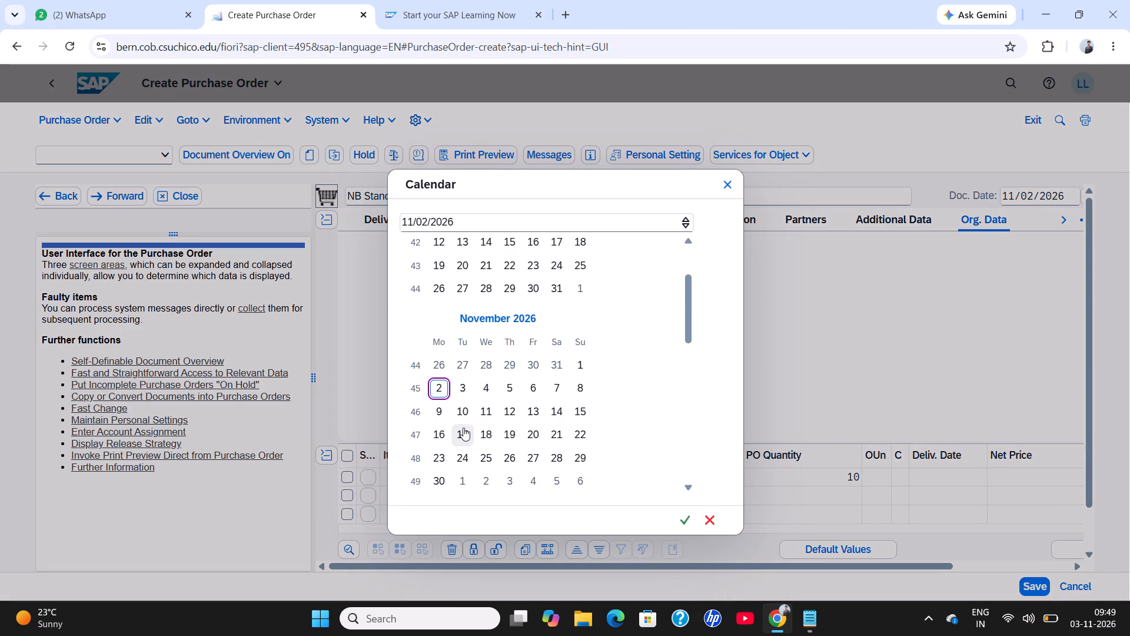
click(437, 432)
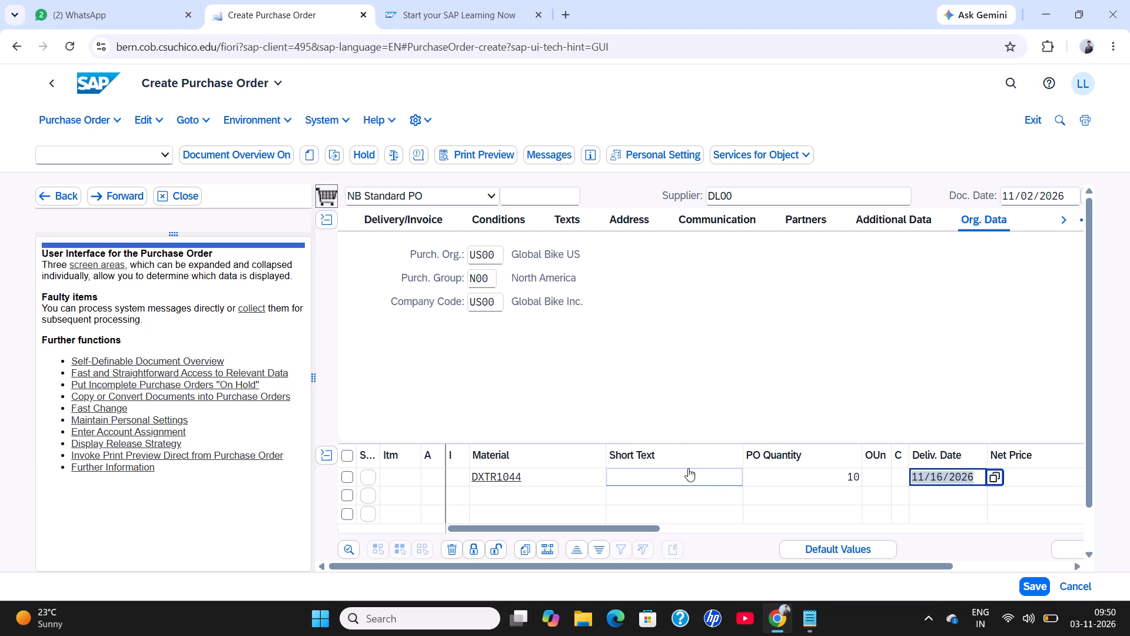
Choose SD00, DC San Diego, as the plant for the DXTR1044 line in the item overview.
scroll(679, 465, left, 1)
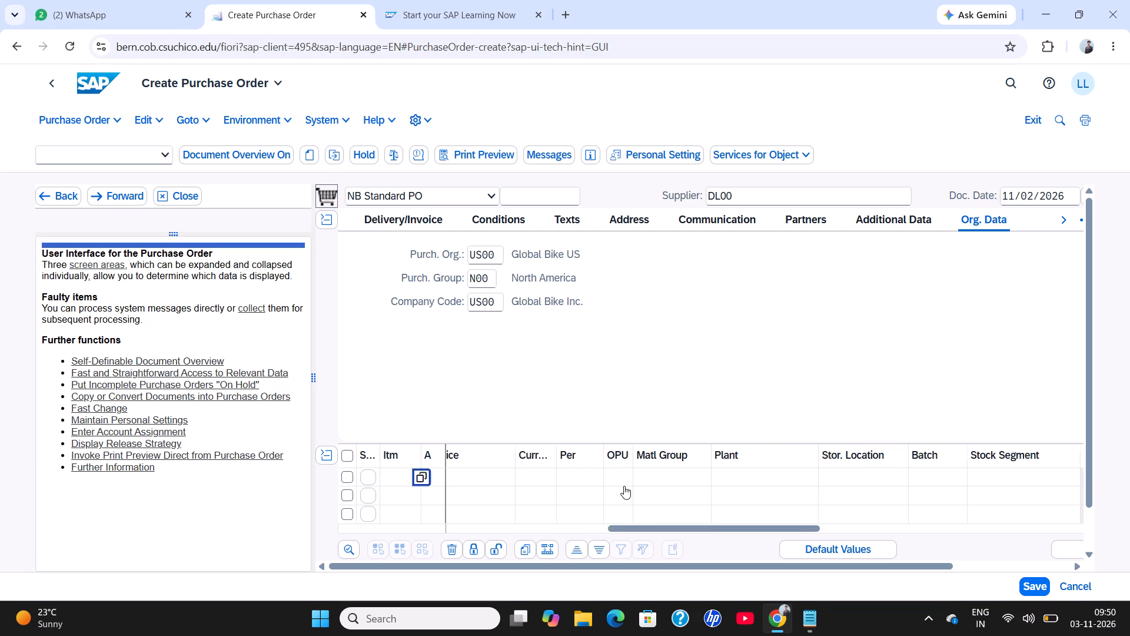
scroll(624, 486, left, 3)
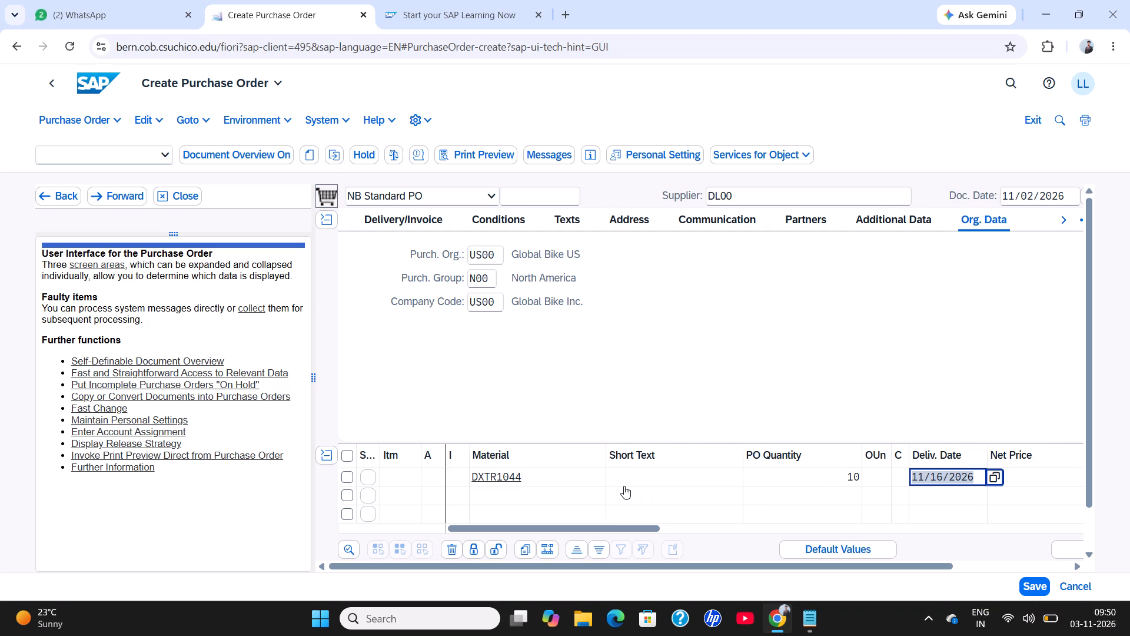
scroll(624, 486, left, 3)
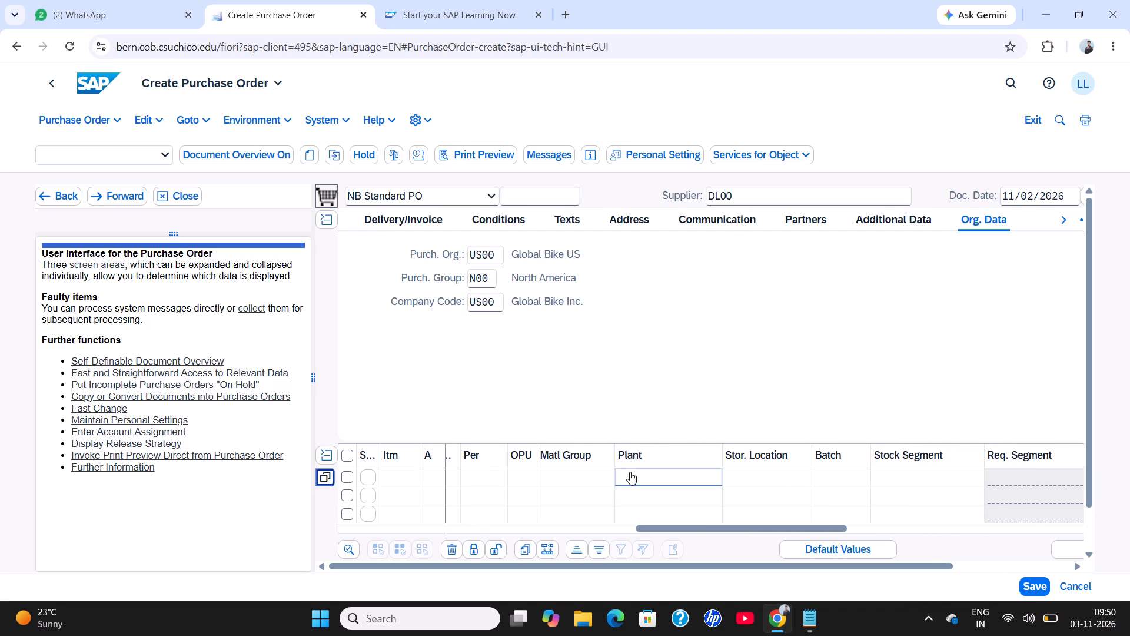
click(630, 472)
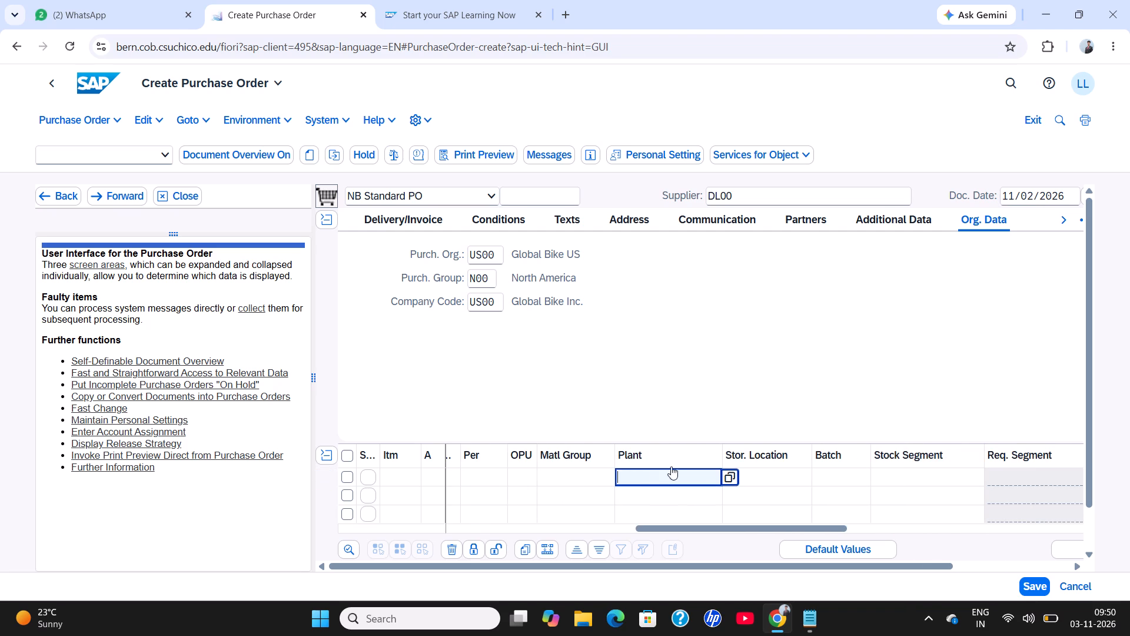
click(732, 473)
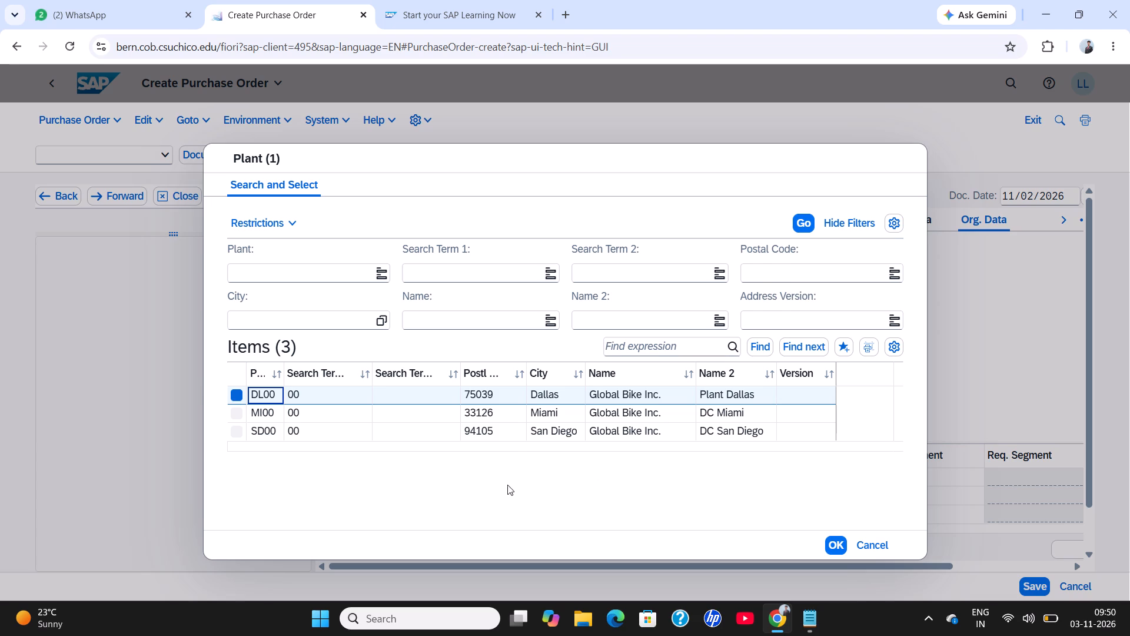
click(510, 439)
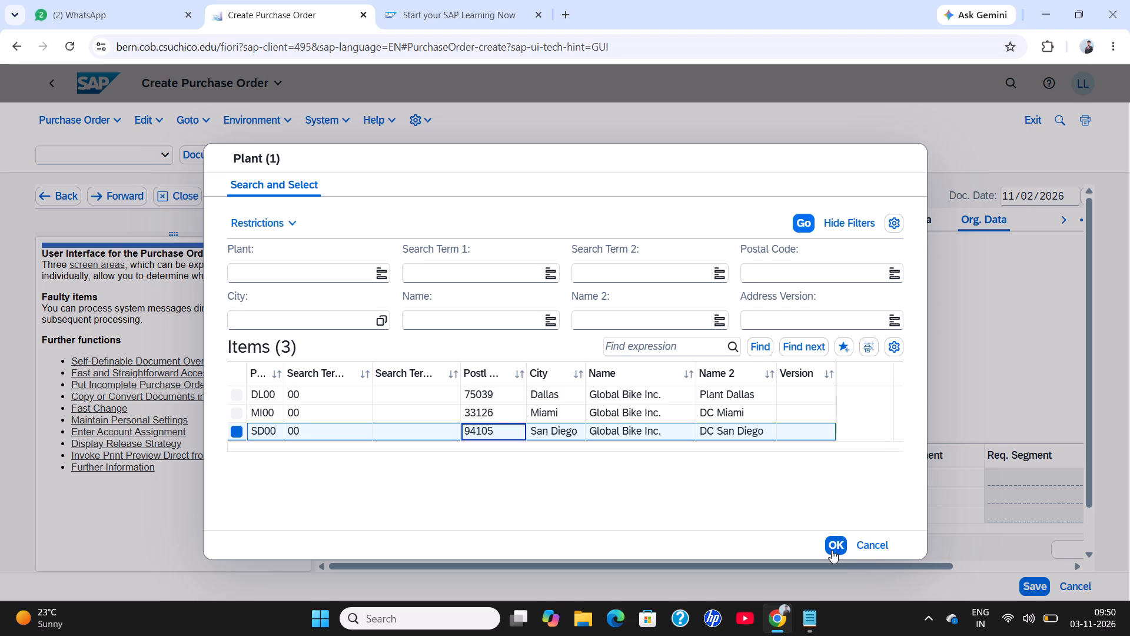
click(832, 550)
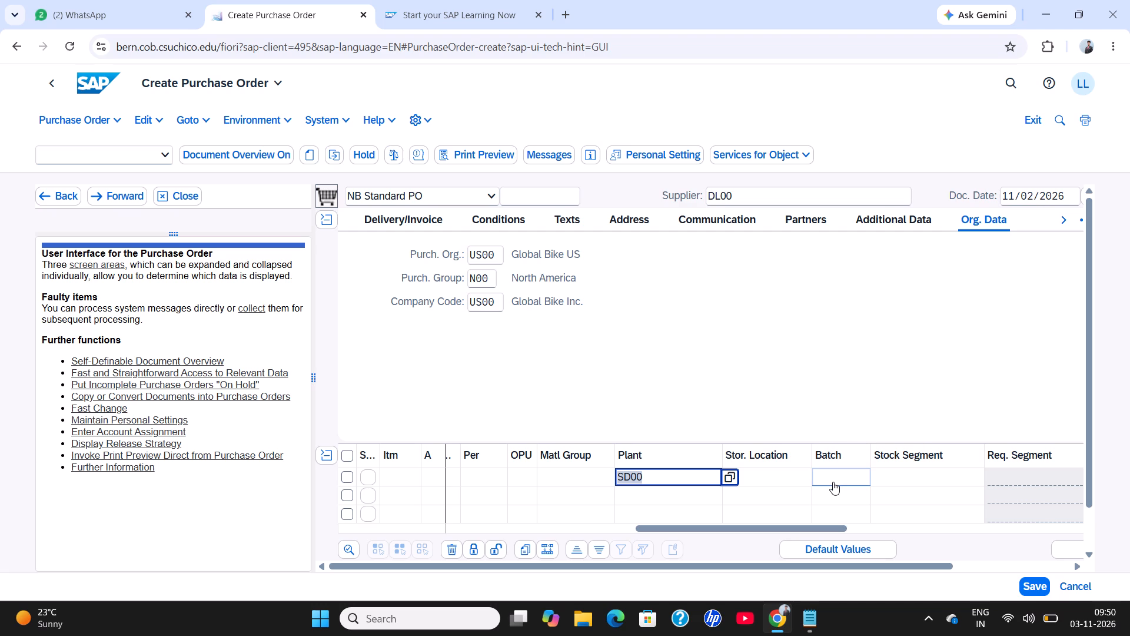
Choose FG00, Finished Goods, as the storage location for the DXTR1044 line.
click(783, 473)
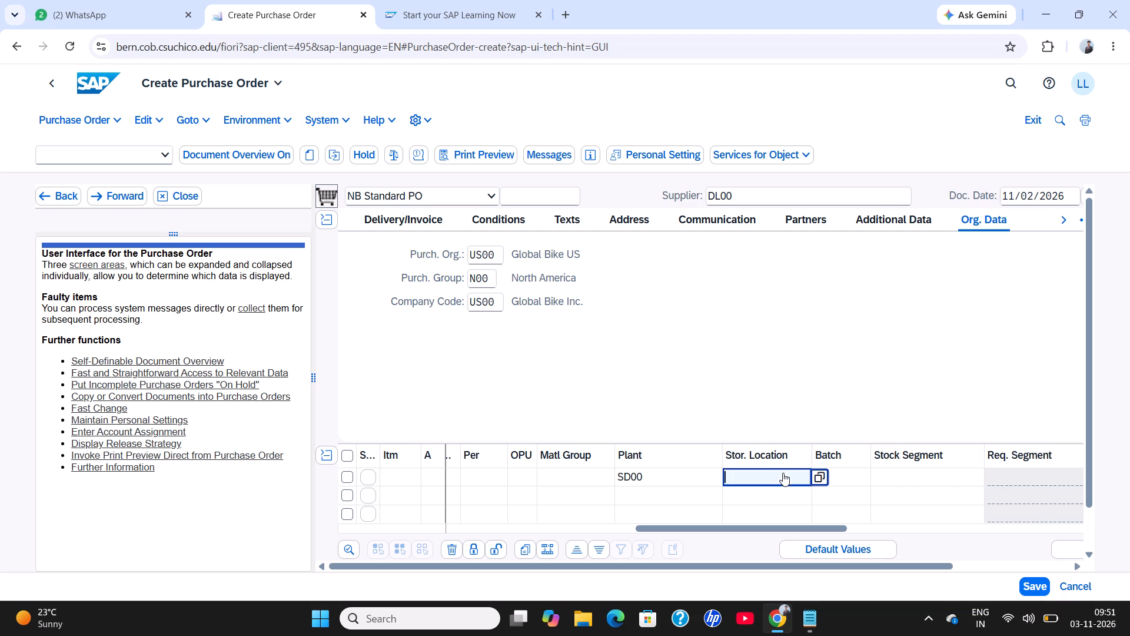
click(819, 481)
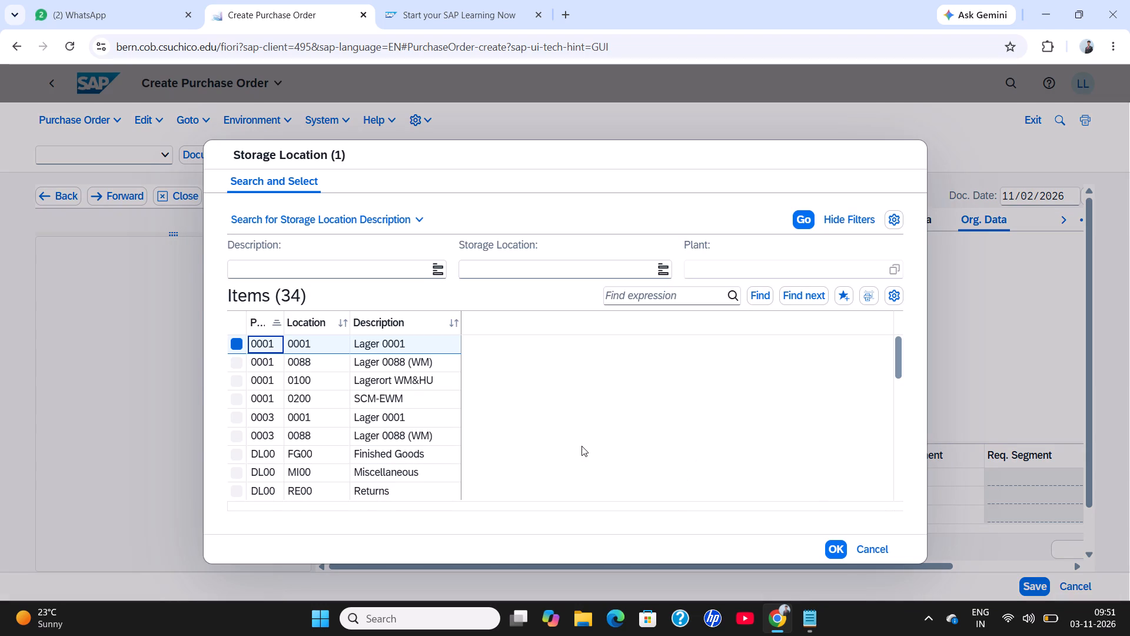
click(411, 447)
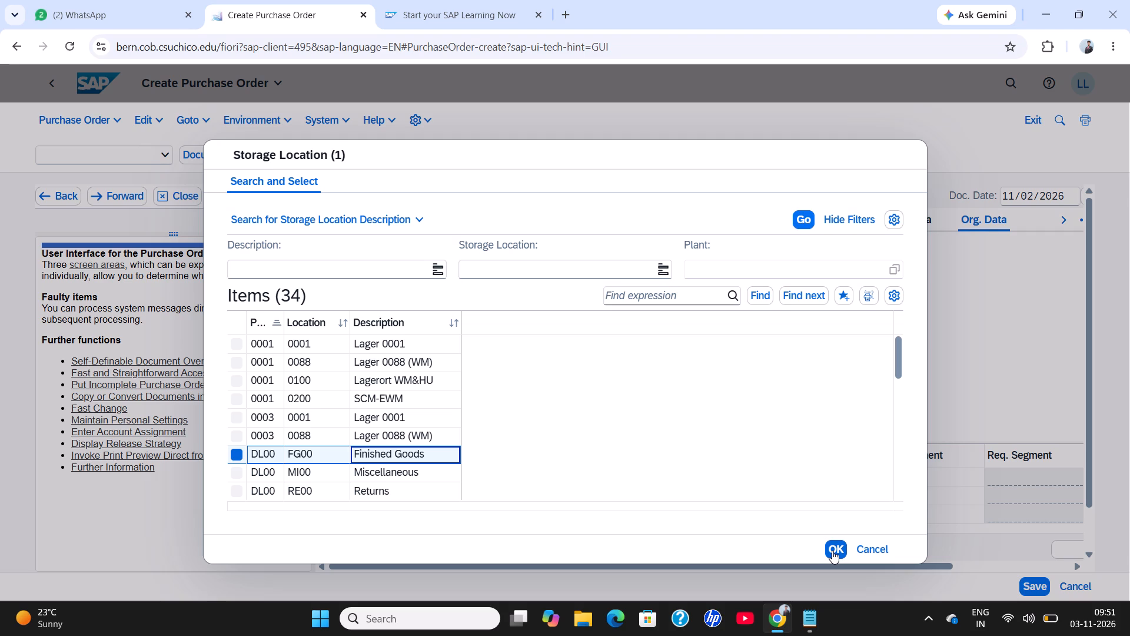
click(832, 551)
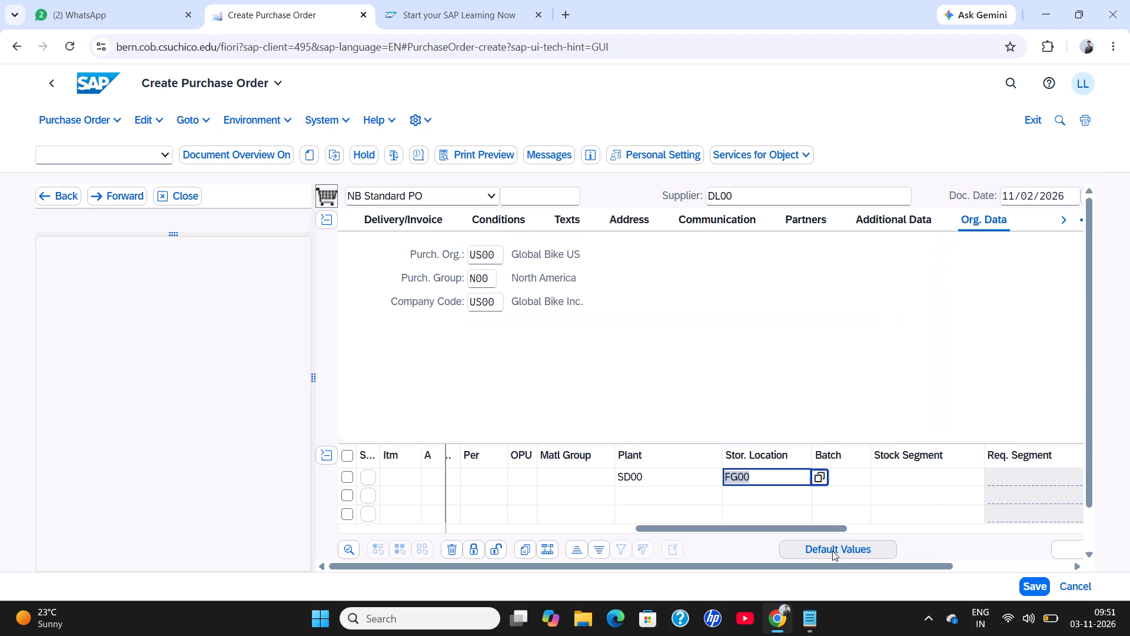
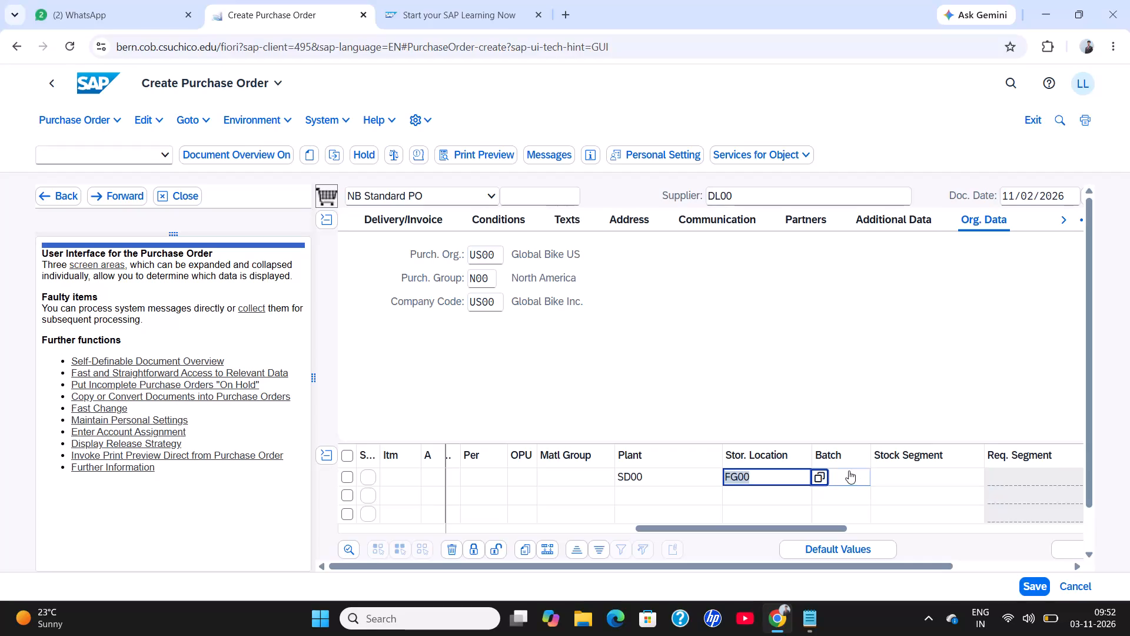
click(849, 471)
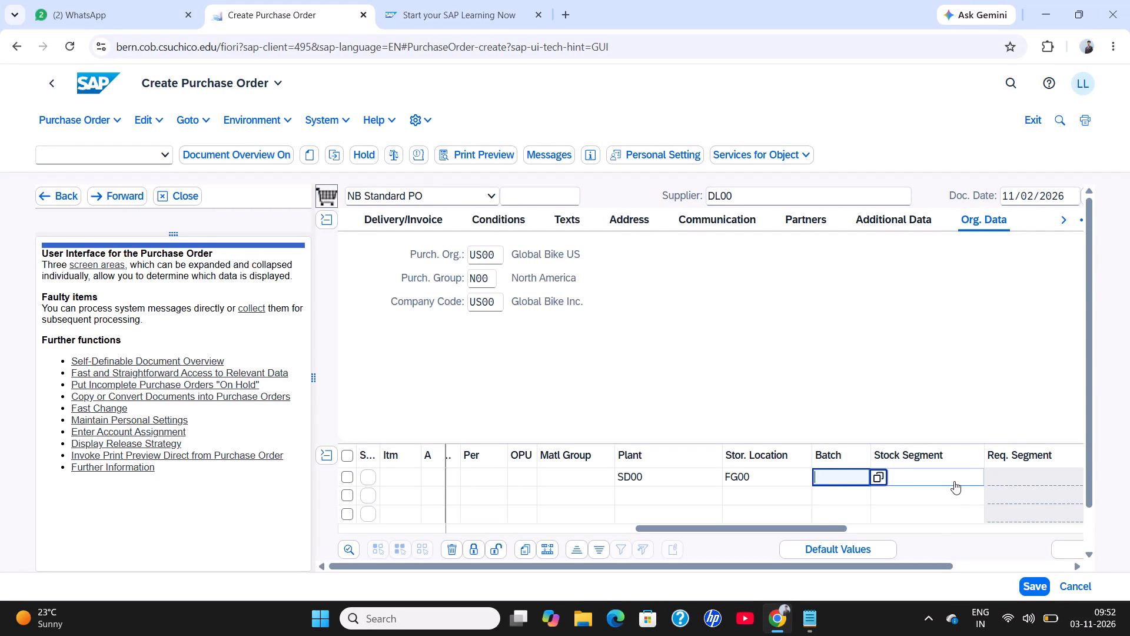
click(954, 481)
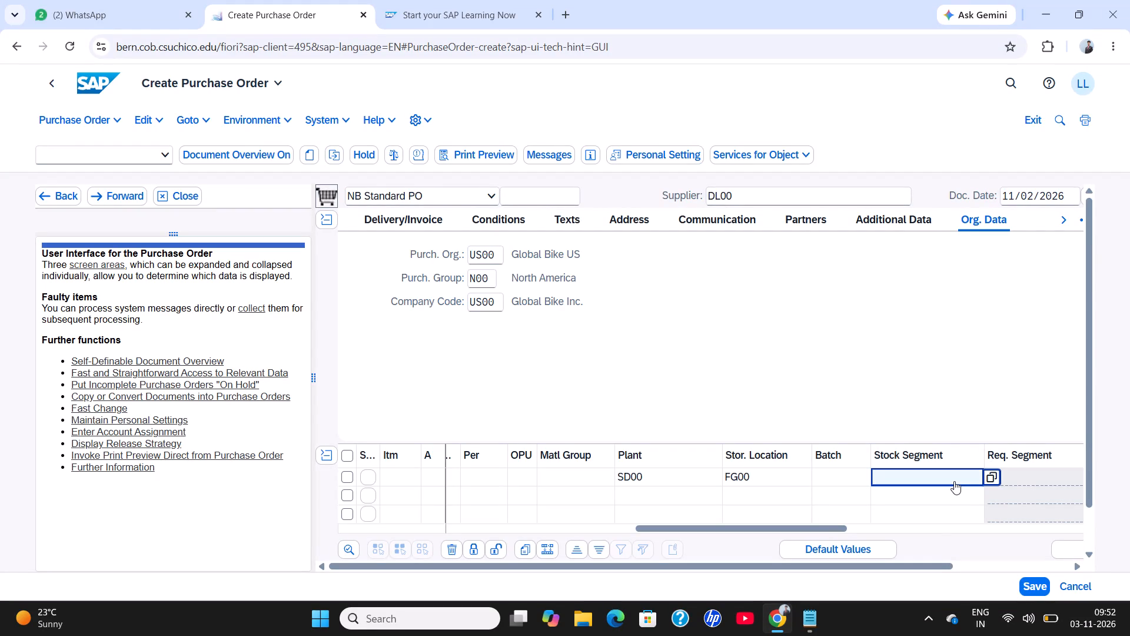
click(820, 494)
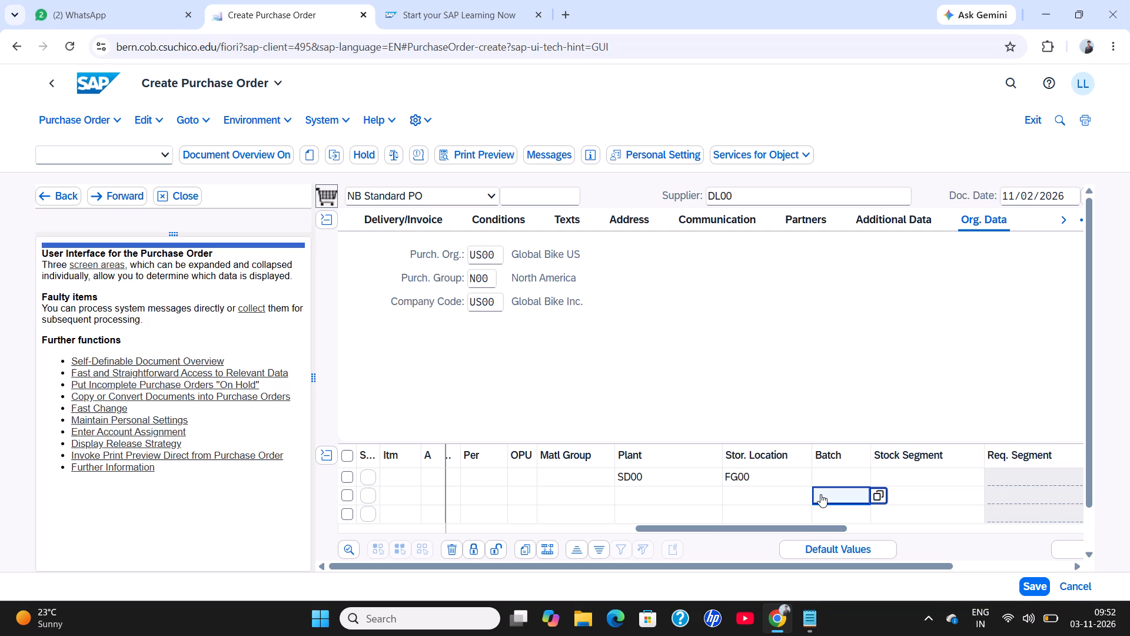
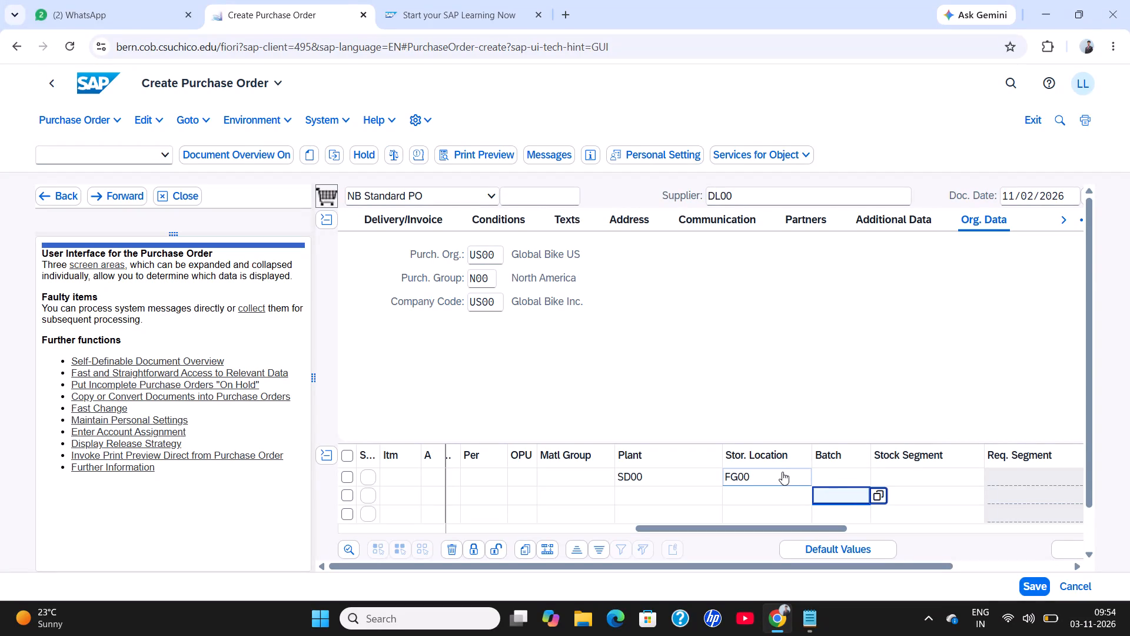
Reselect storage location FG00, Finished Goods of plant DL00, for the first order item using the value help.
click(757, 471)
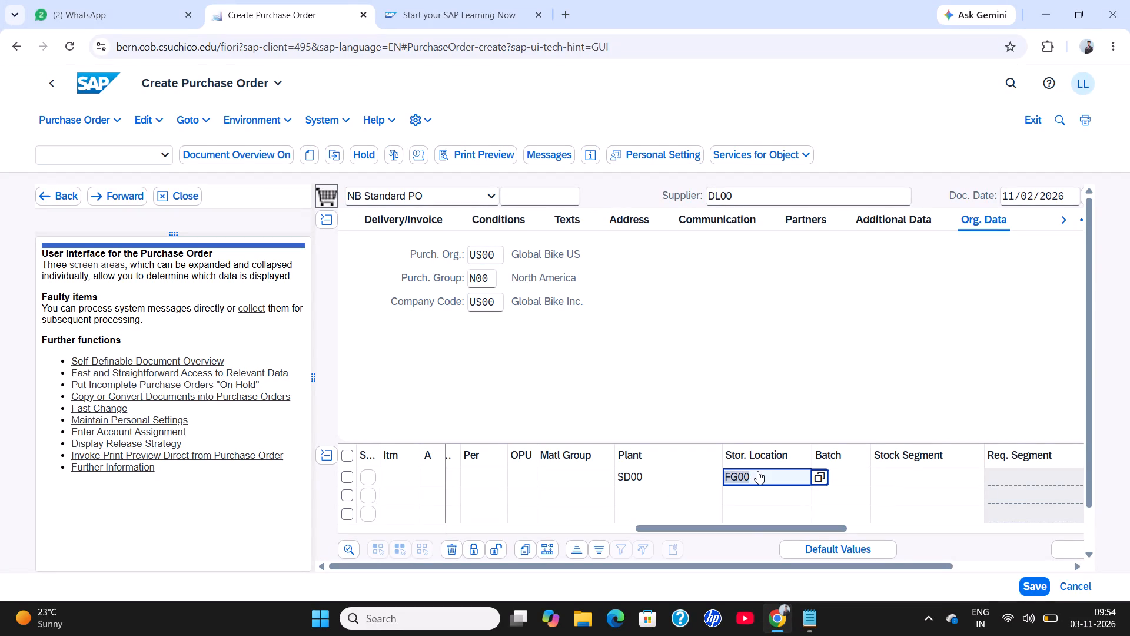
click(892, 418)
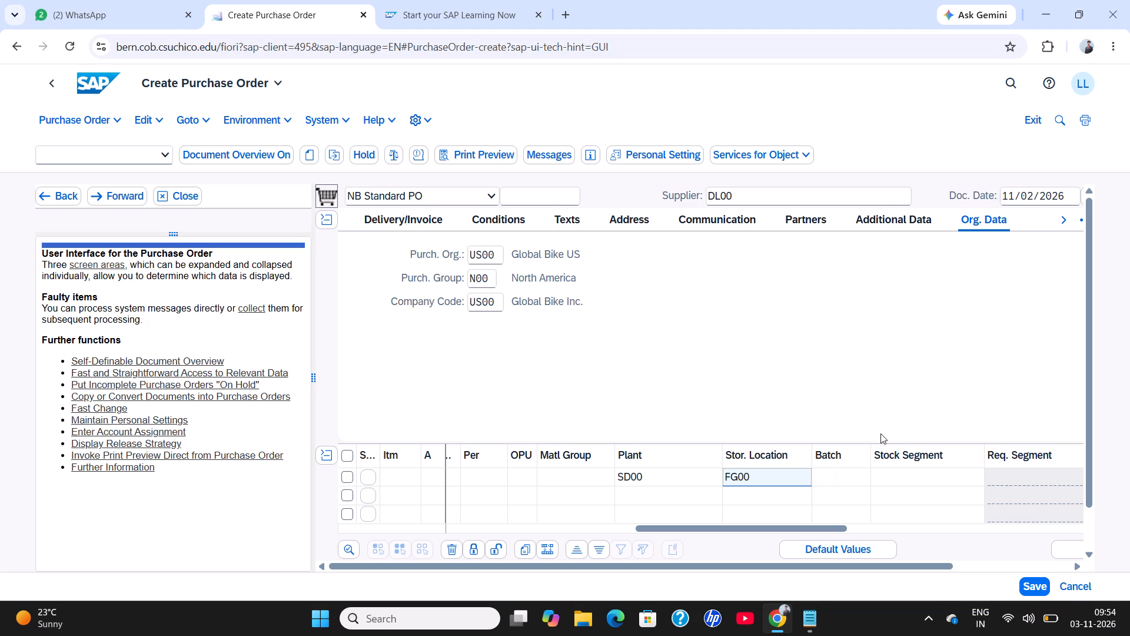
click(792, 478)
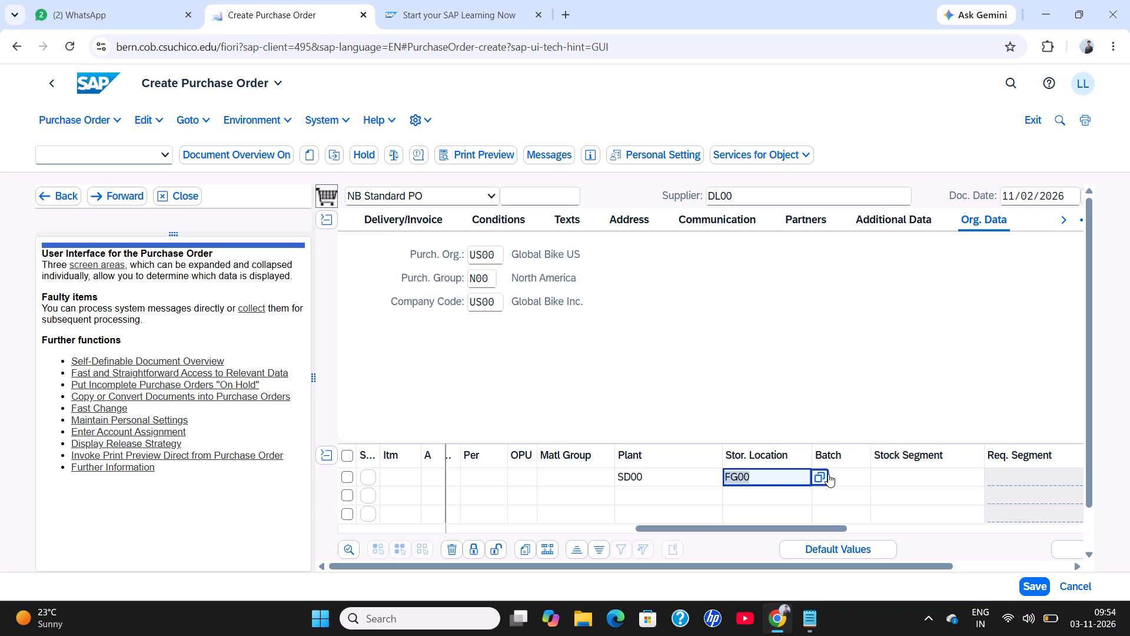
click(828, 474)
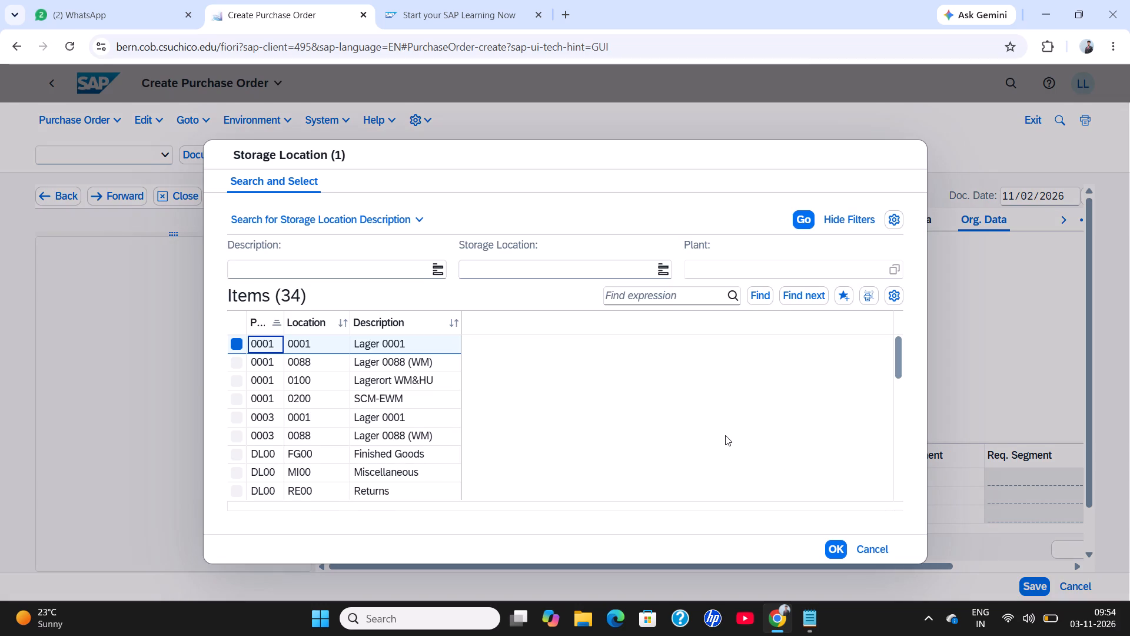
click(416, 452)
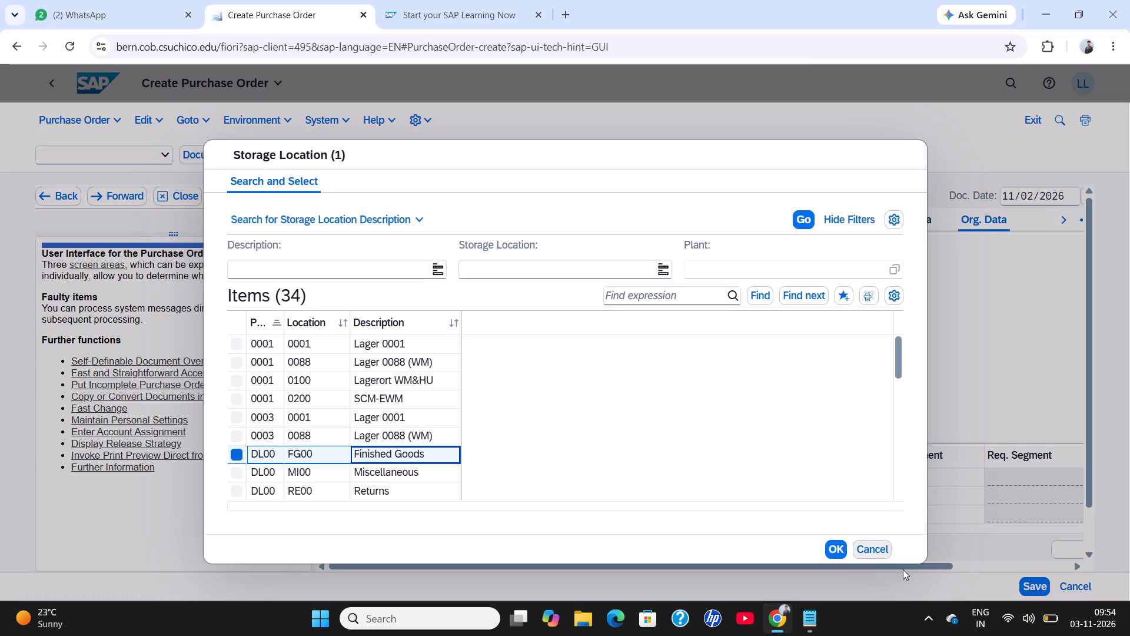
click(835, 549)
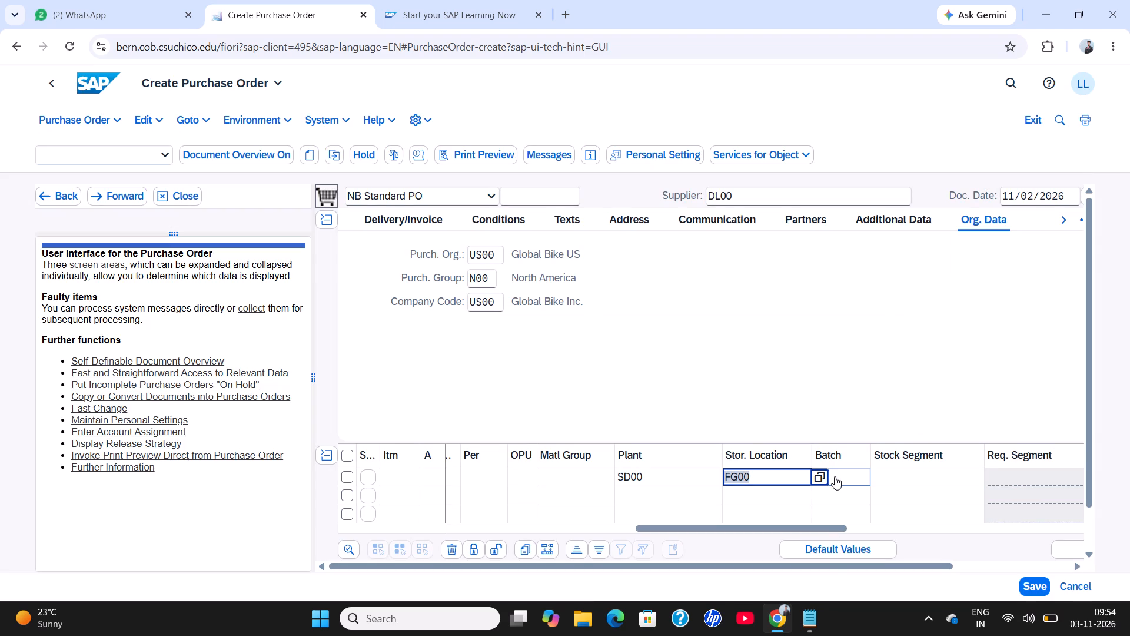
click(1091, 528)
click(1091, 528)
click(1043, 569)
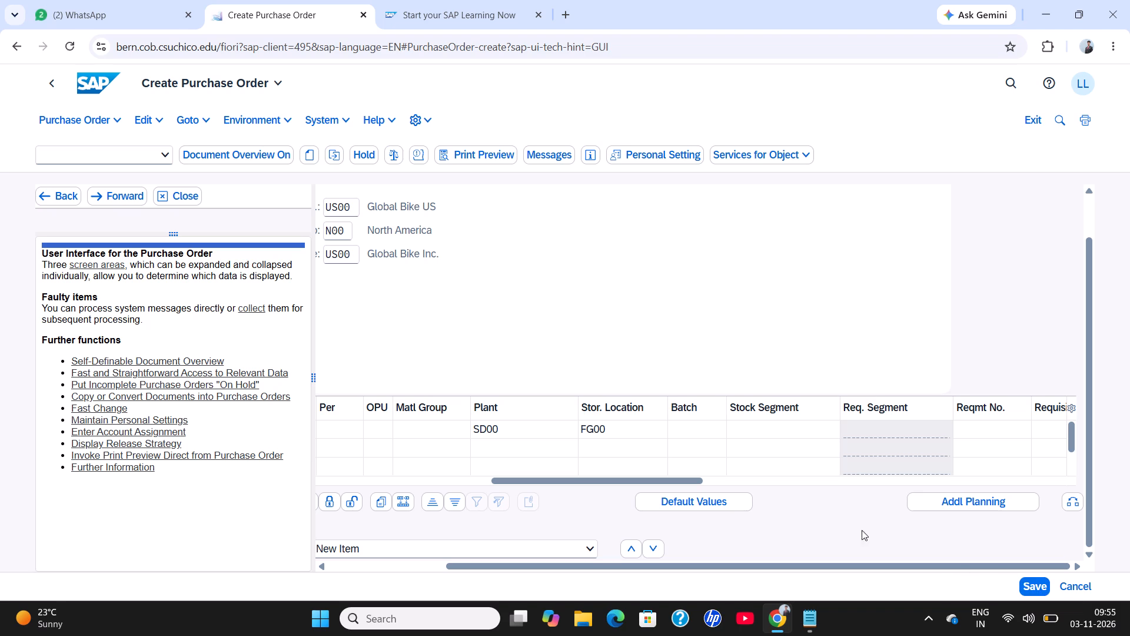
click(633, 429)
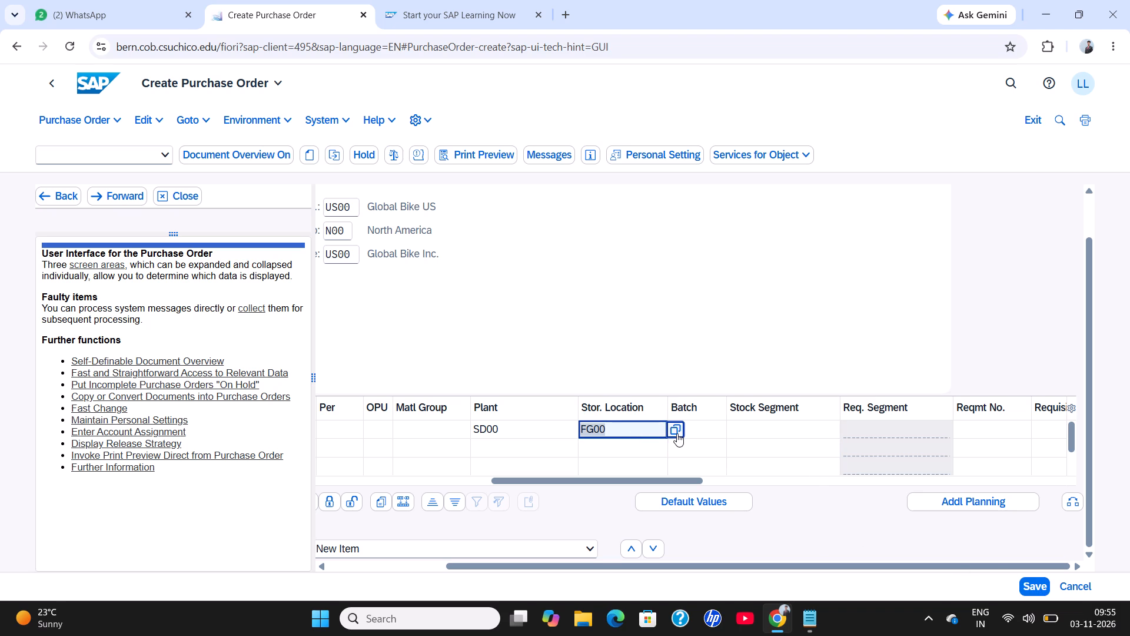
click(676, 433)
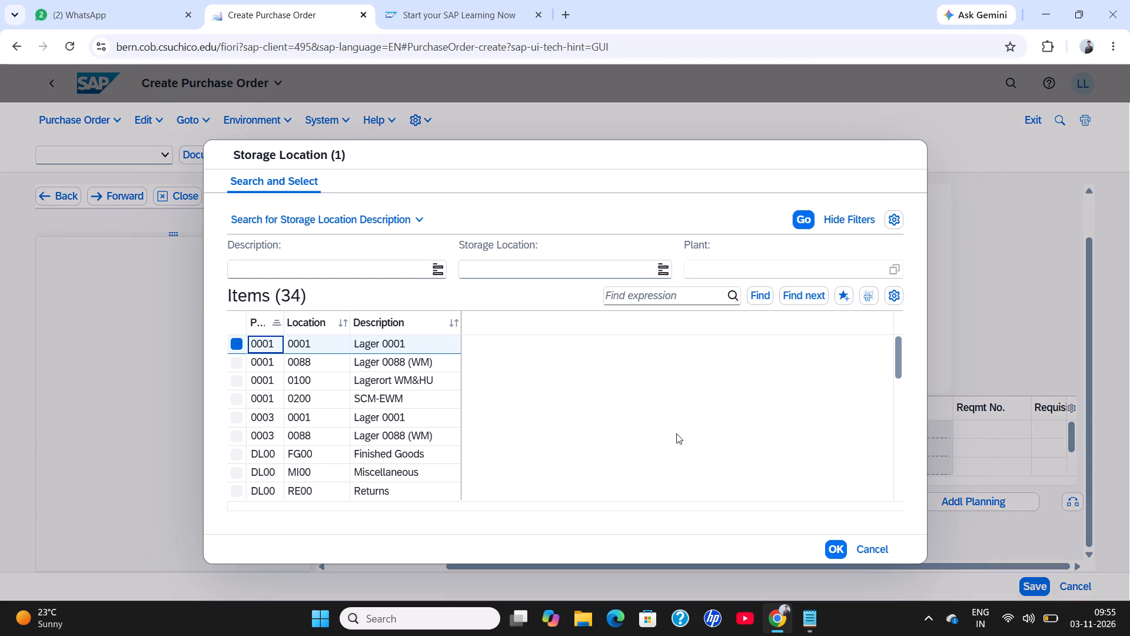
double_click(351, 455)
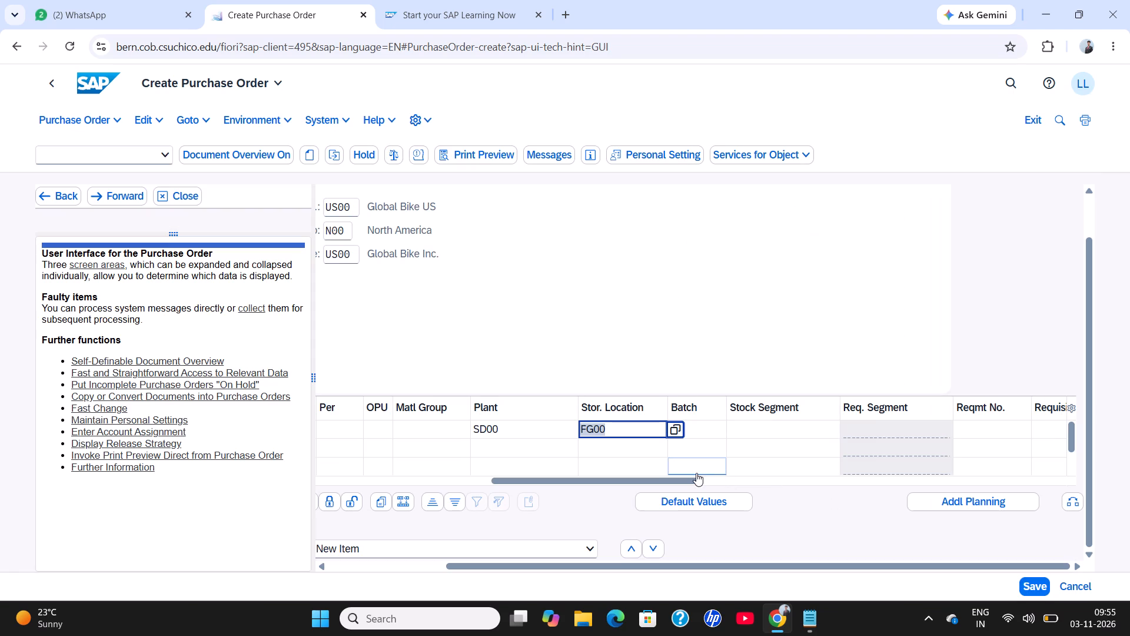
Review the DXTR1044 item row across all its columns, from the item number to the end date.
key(Left)
key(Left)
key(Left)
key(Left)
key(Left)
key(Left)
key(Left)
key(Left)
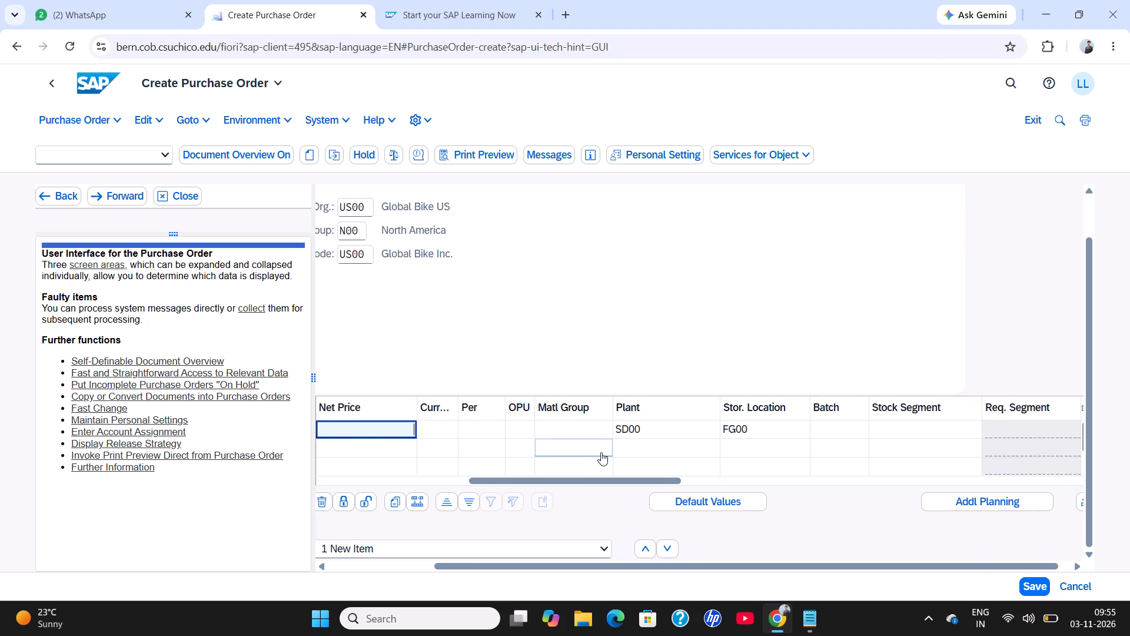
key(Left)
key(Left)
key(Left)
key(Left)
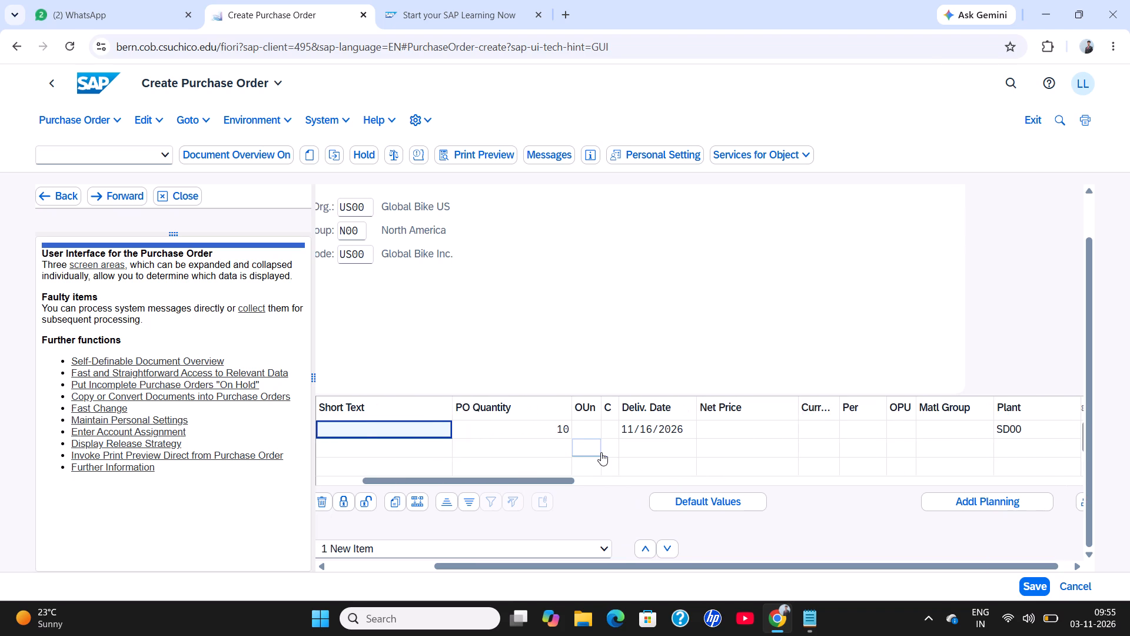
key(Left)
key(Left)
key(Left)
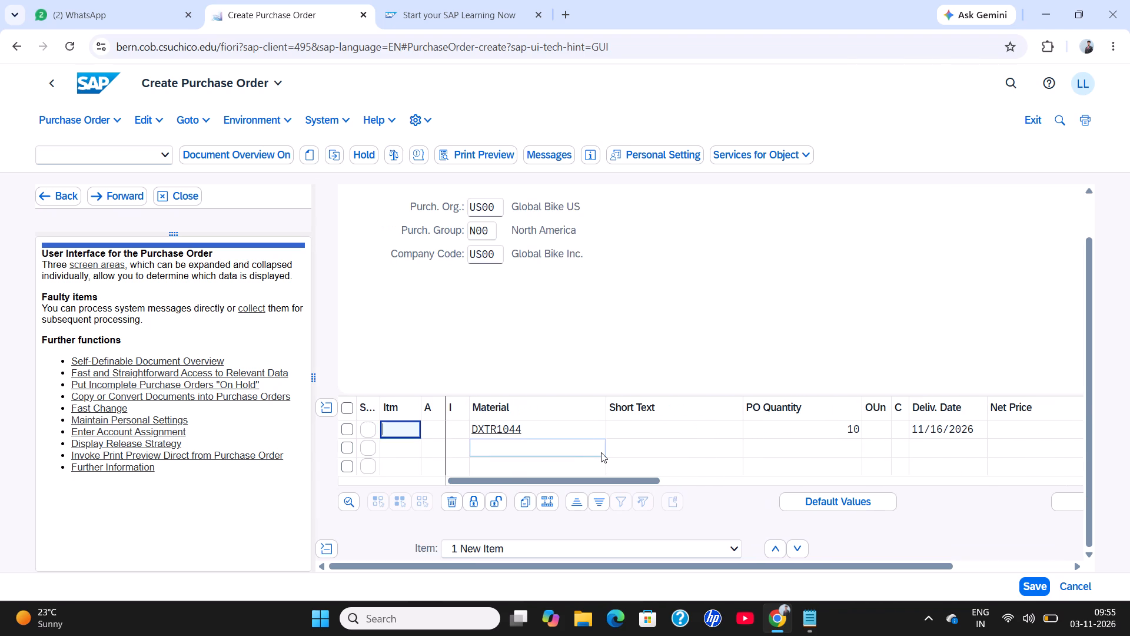
key(Left)
key(Left)
key(Right)
key(Right)
key(Right)
key(Right)
key(Right)
key(Right)
key(Right)
key(Right)
key(Right)
key(Right)
key(Right)
key(Right)
key(Right)
key(Right)
key(Right)
key(Right)
key(Right)
key(Right)
key(Right)
key(Right)
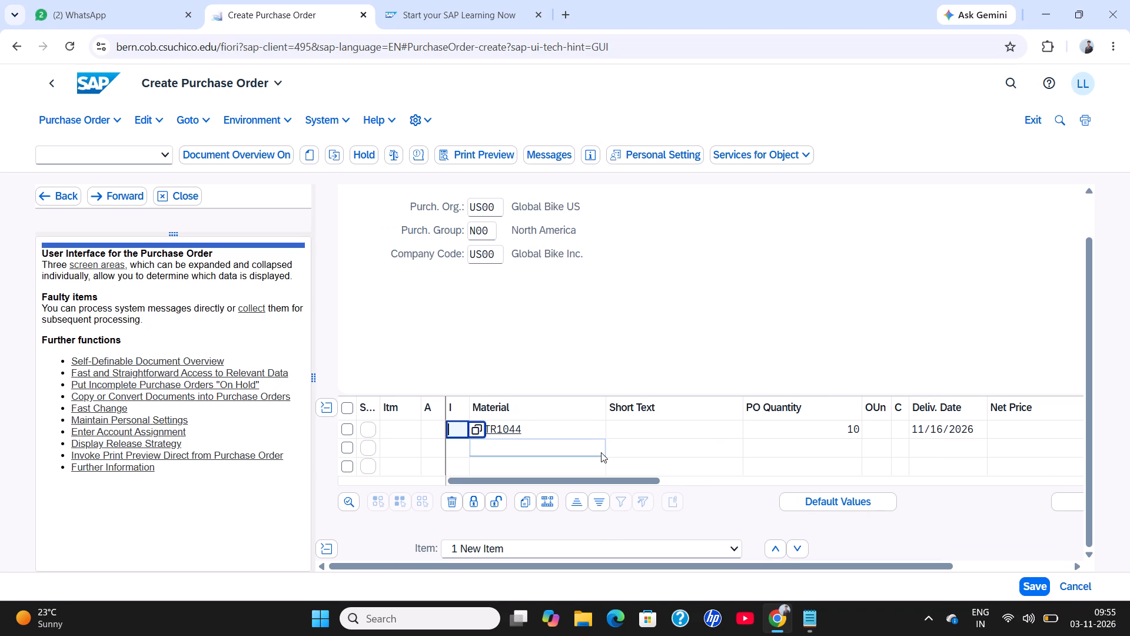
key(Right)
key(Right)
key(Right)
key(Right)
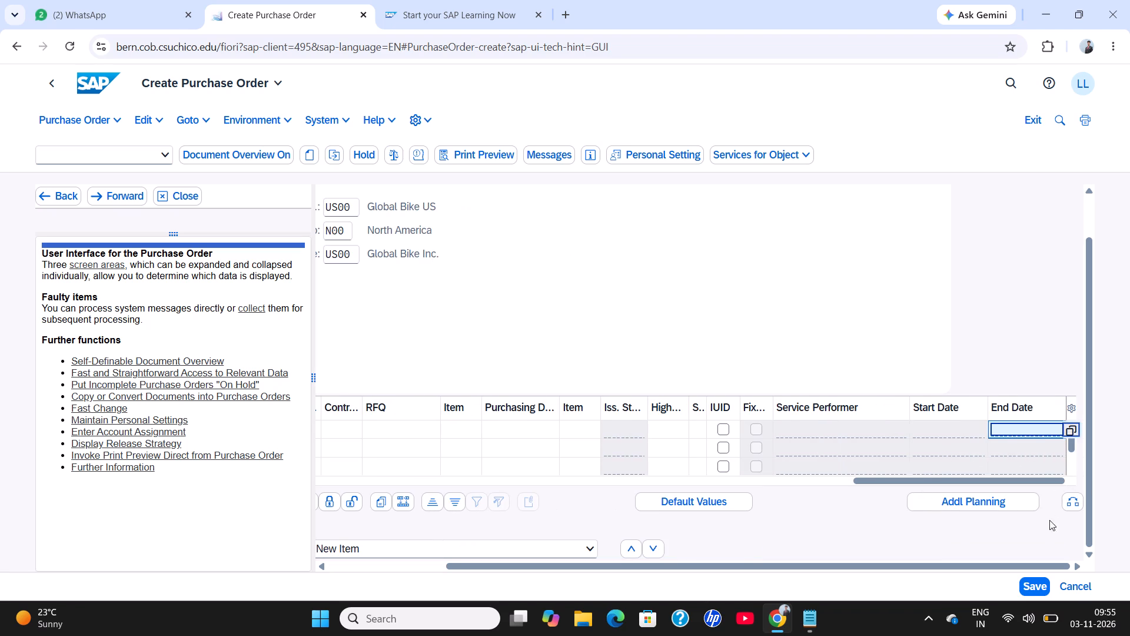
click(1073, 565)
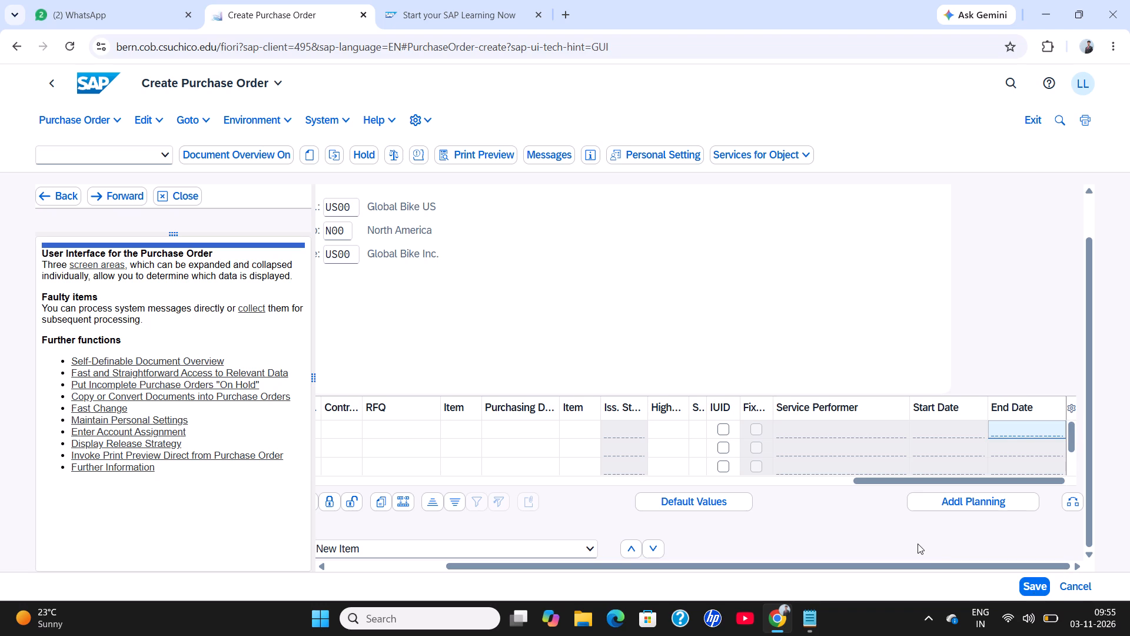
triple_click(428, 566)
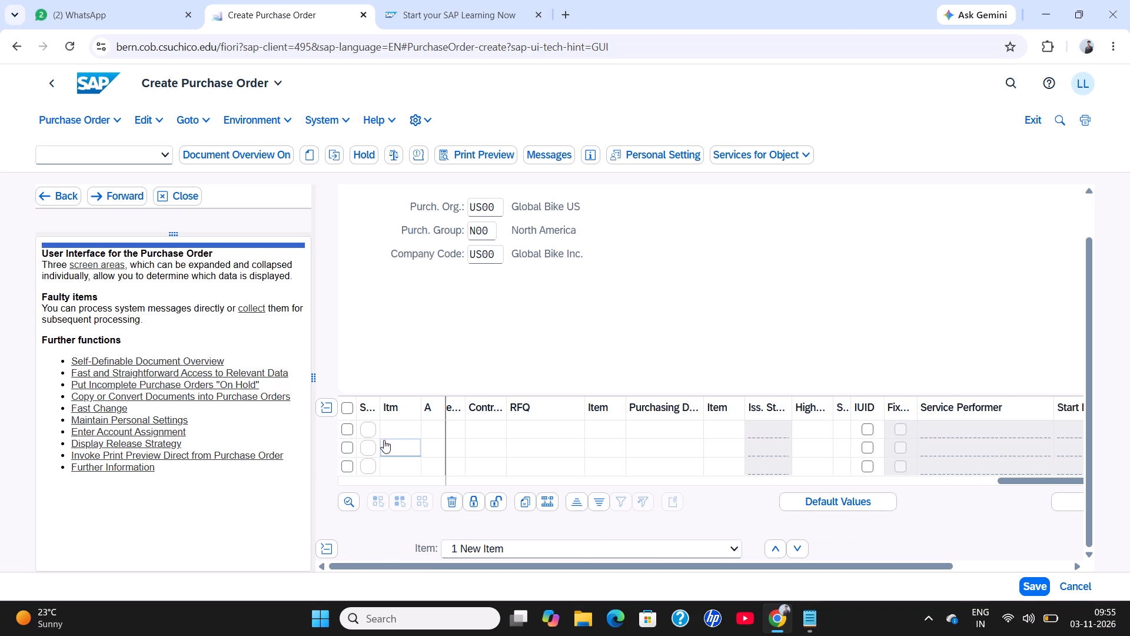
click(397, 422)
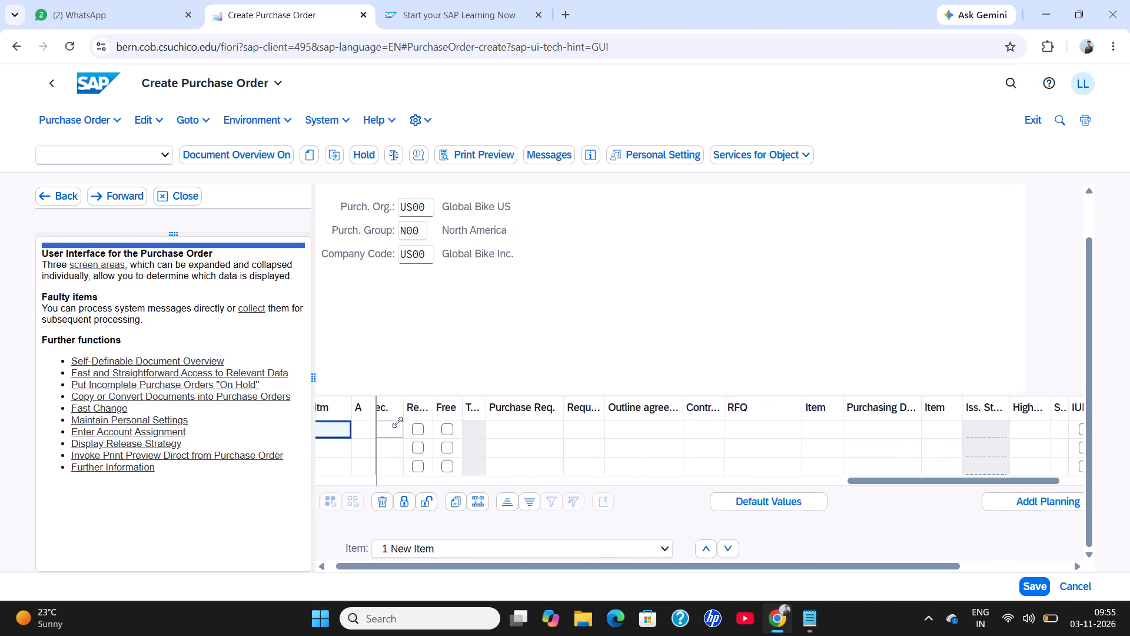
scroll(397, 422, right, 2)
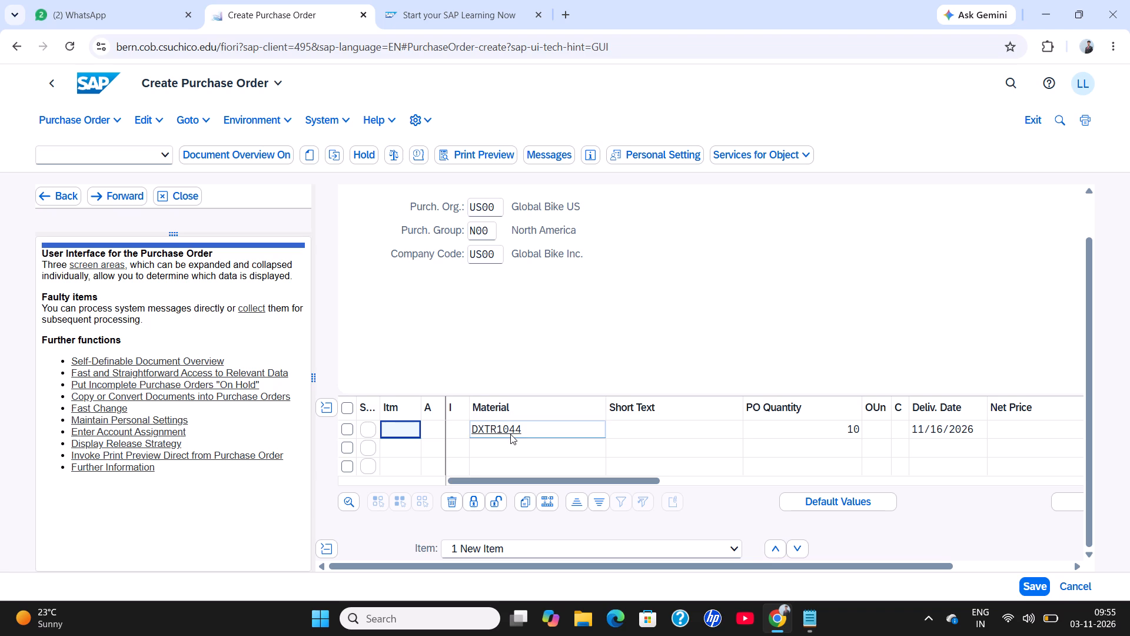
scroll(510, 434, right, 2)
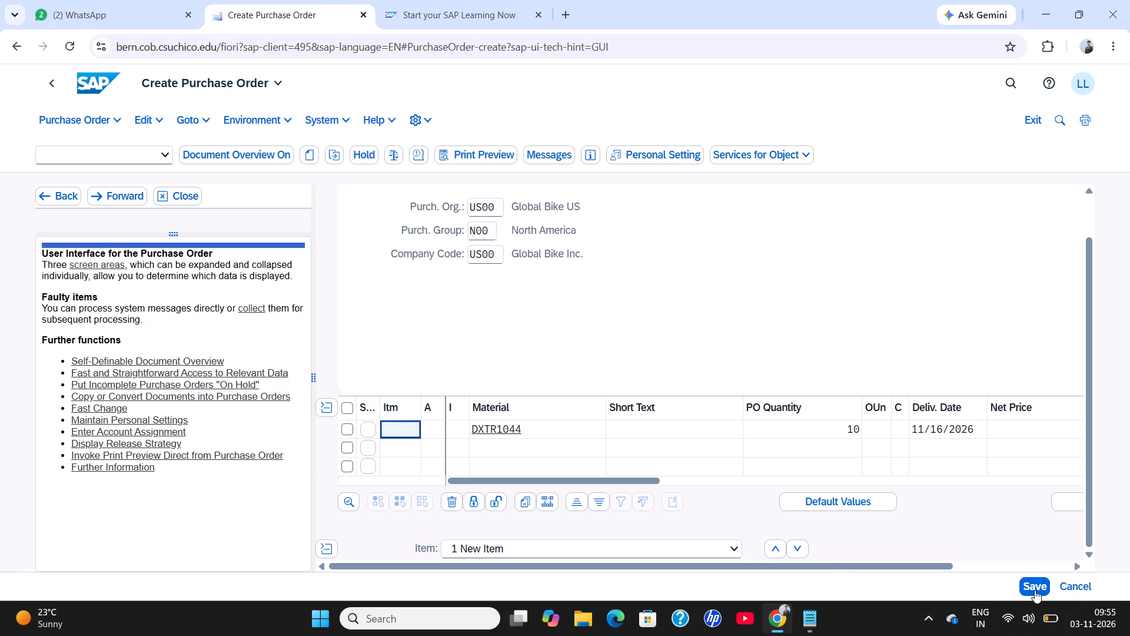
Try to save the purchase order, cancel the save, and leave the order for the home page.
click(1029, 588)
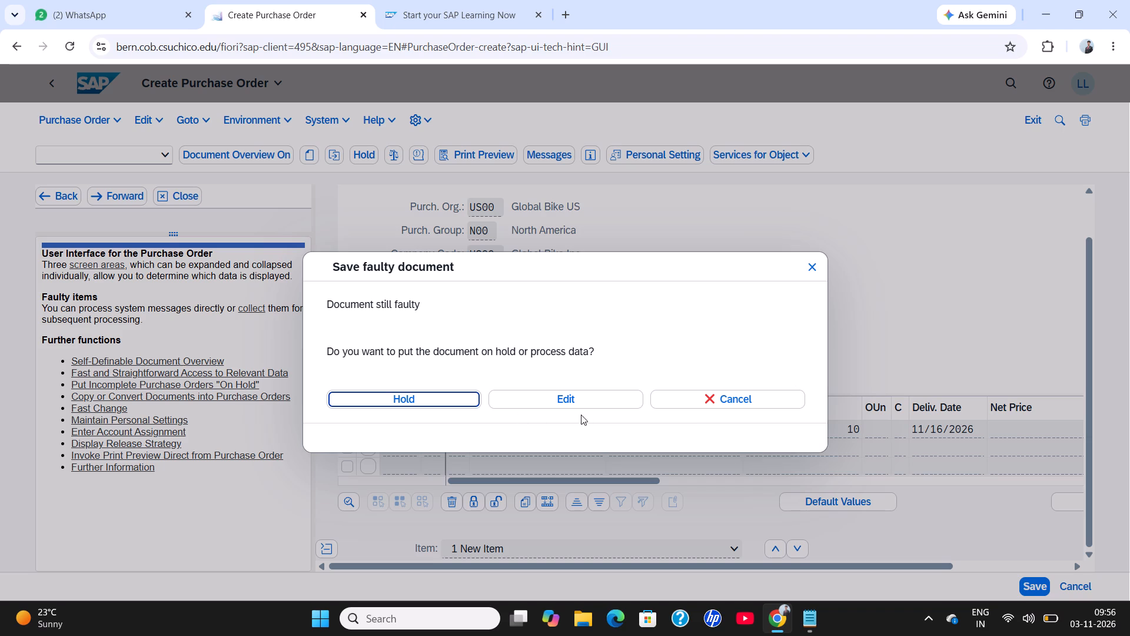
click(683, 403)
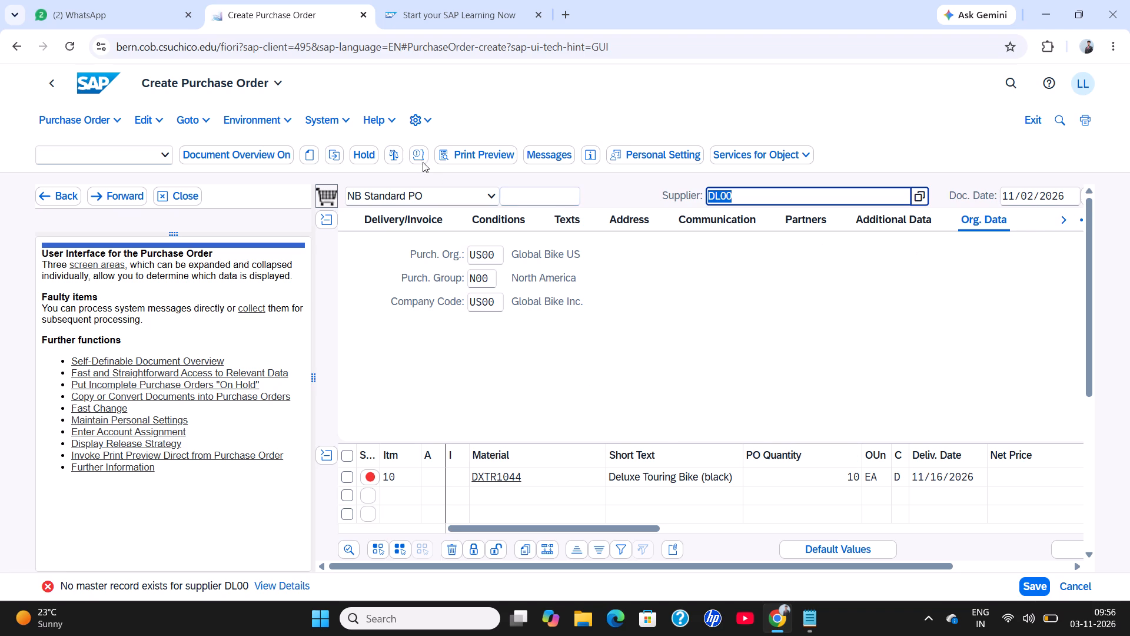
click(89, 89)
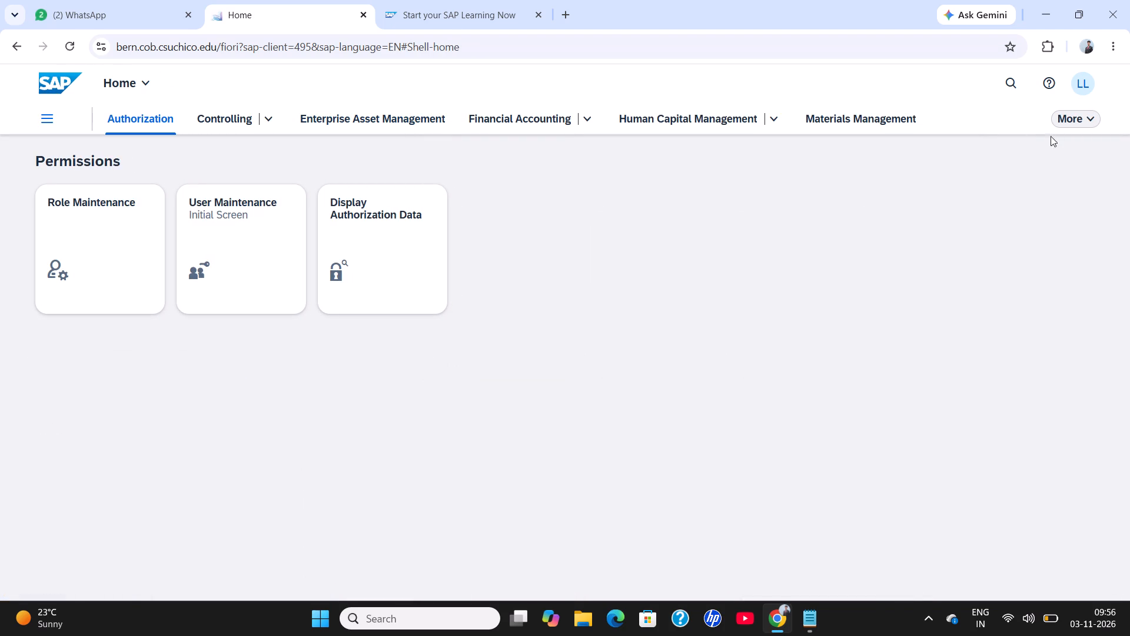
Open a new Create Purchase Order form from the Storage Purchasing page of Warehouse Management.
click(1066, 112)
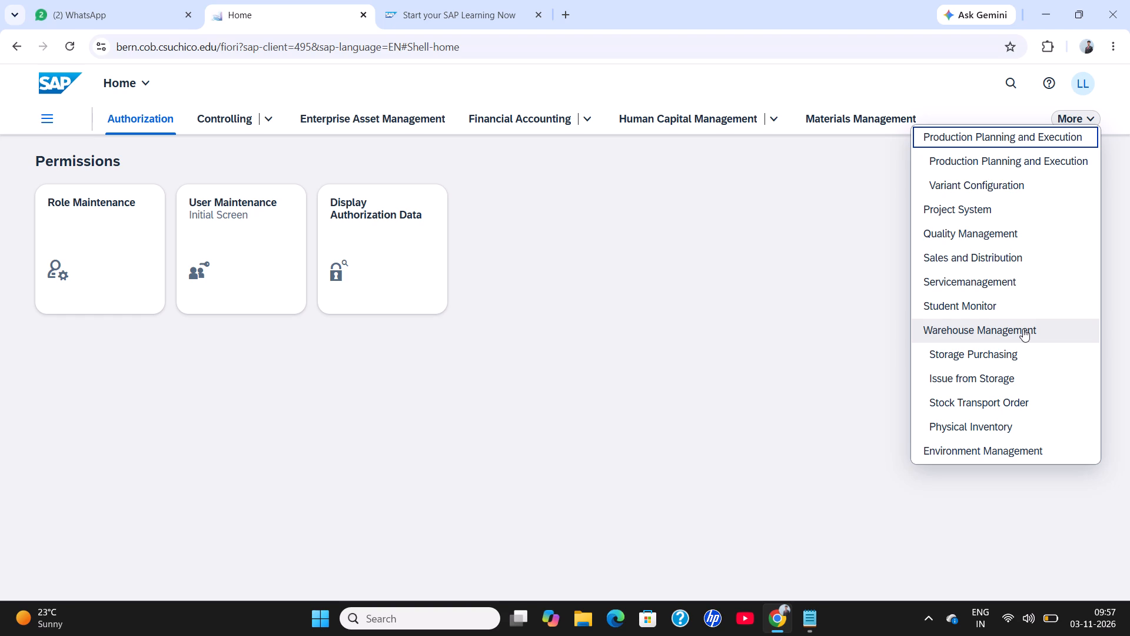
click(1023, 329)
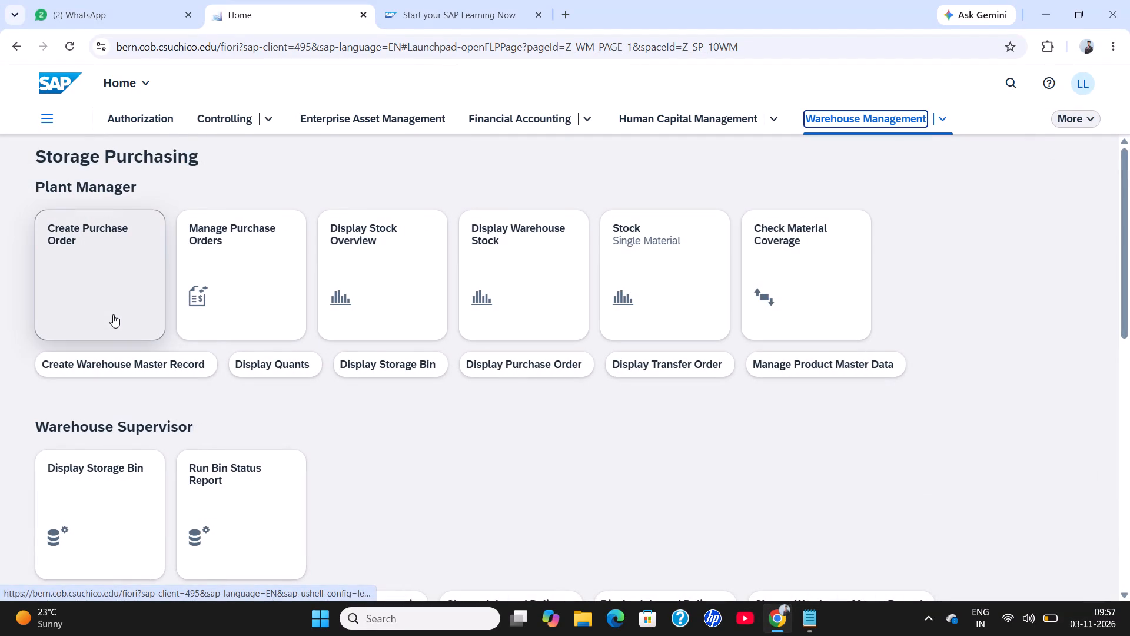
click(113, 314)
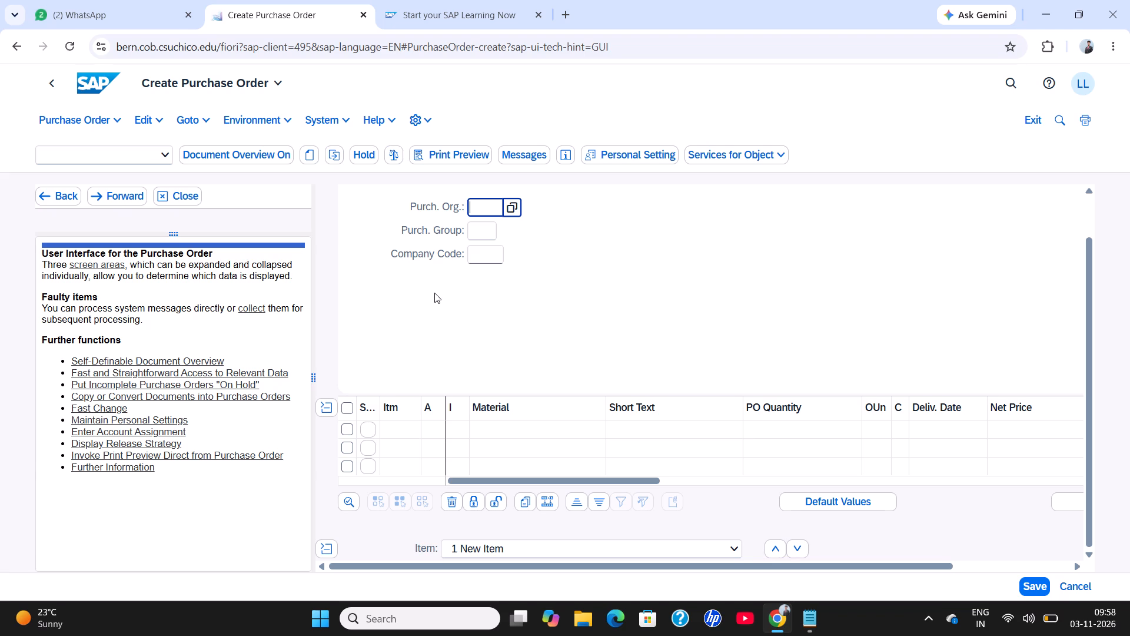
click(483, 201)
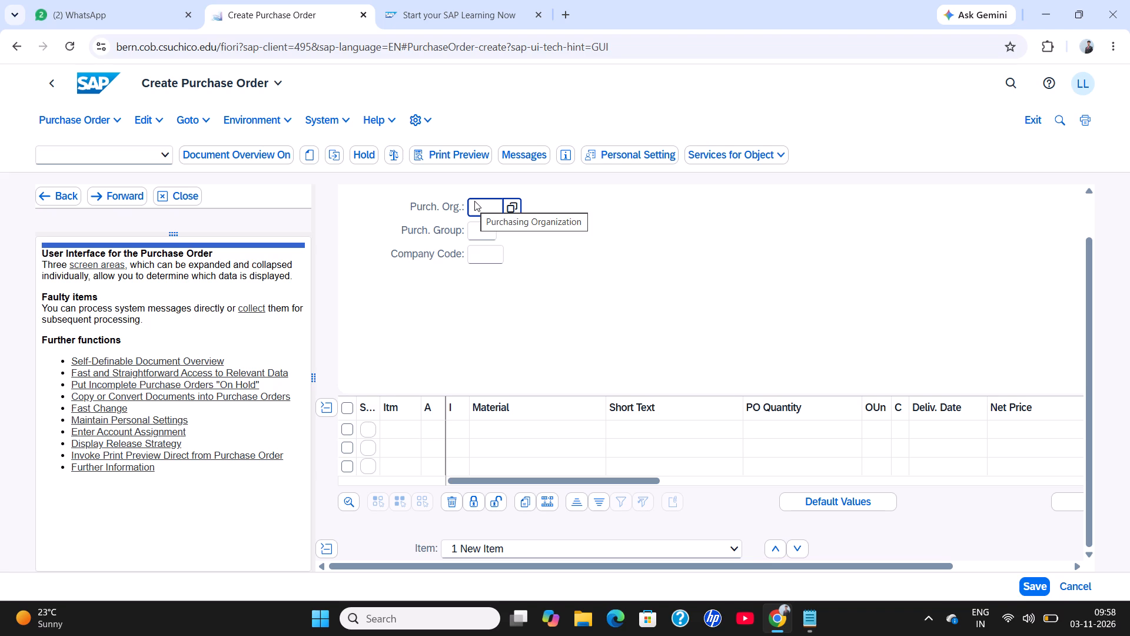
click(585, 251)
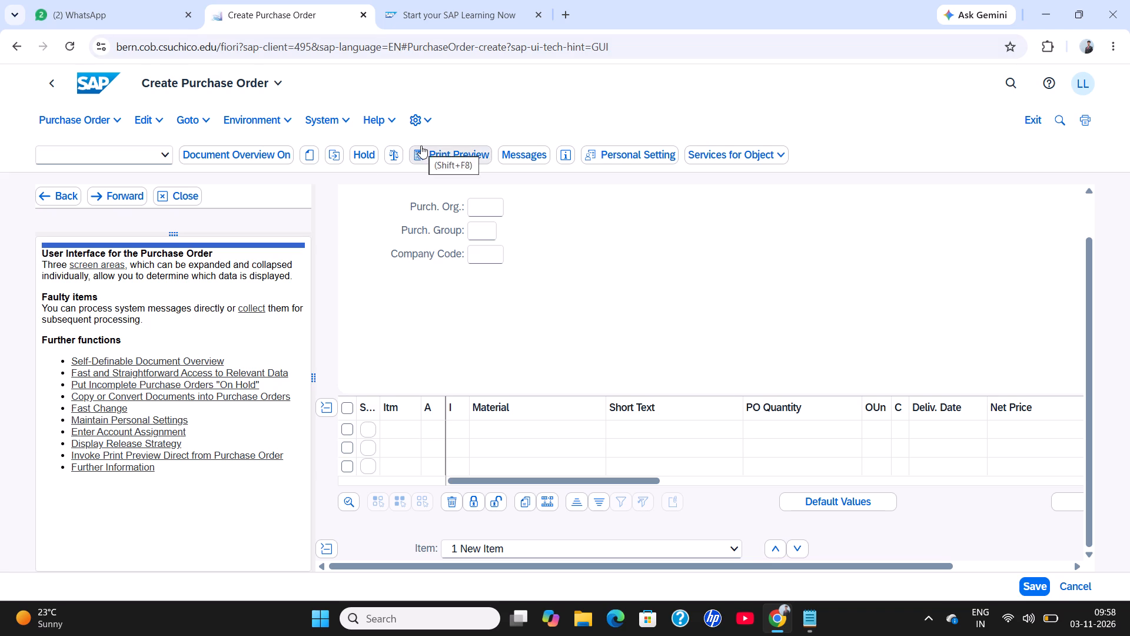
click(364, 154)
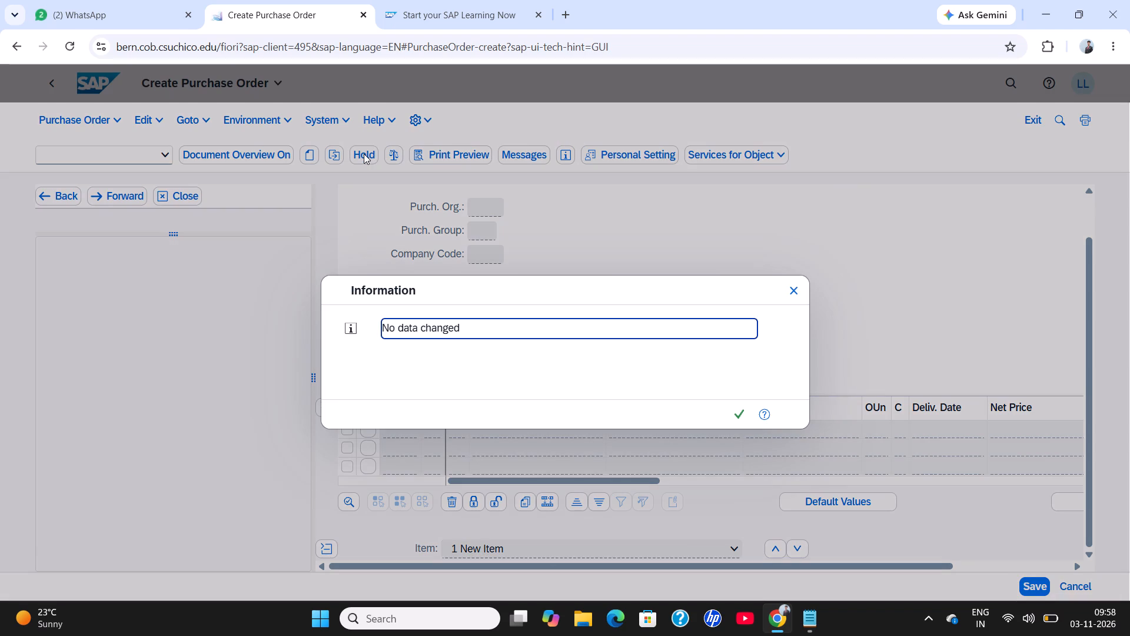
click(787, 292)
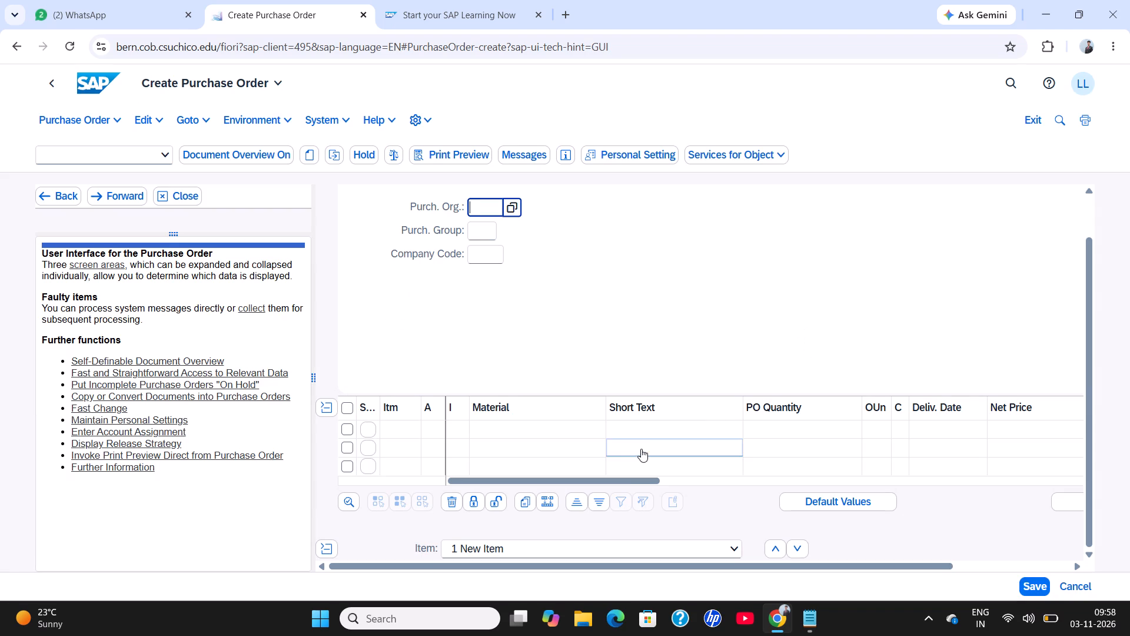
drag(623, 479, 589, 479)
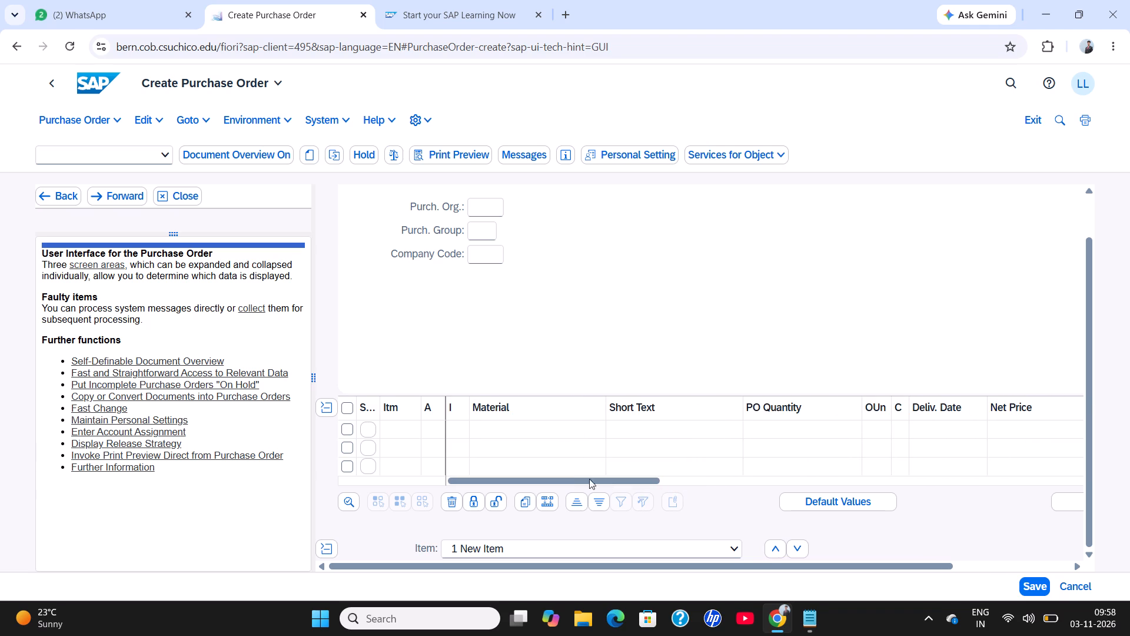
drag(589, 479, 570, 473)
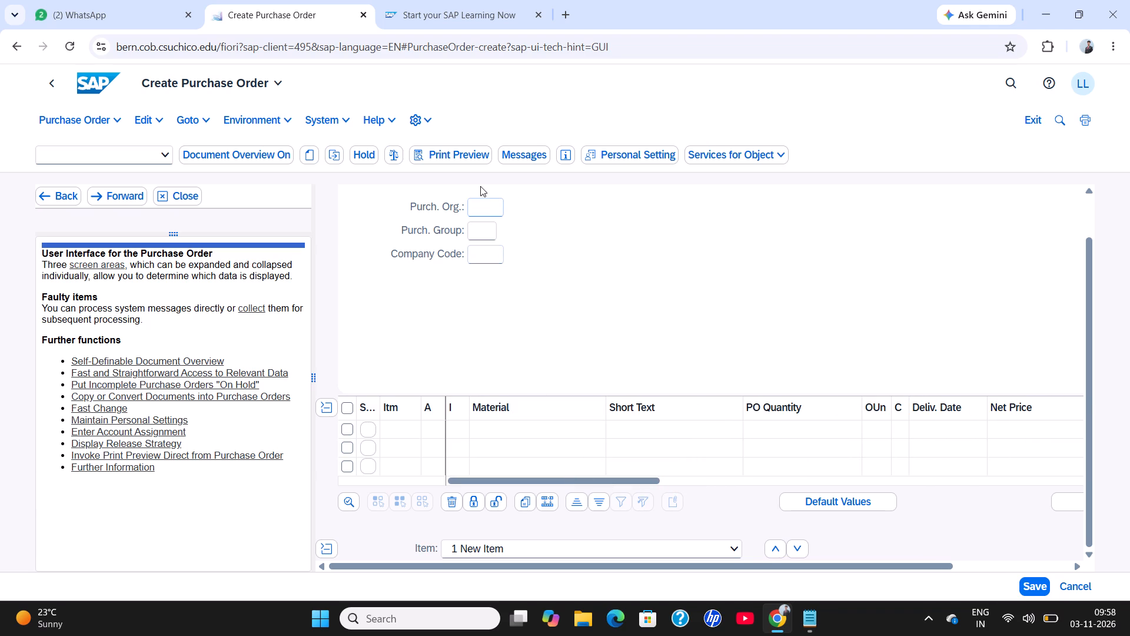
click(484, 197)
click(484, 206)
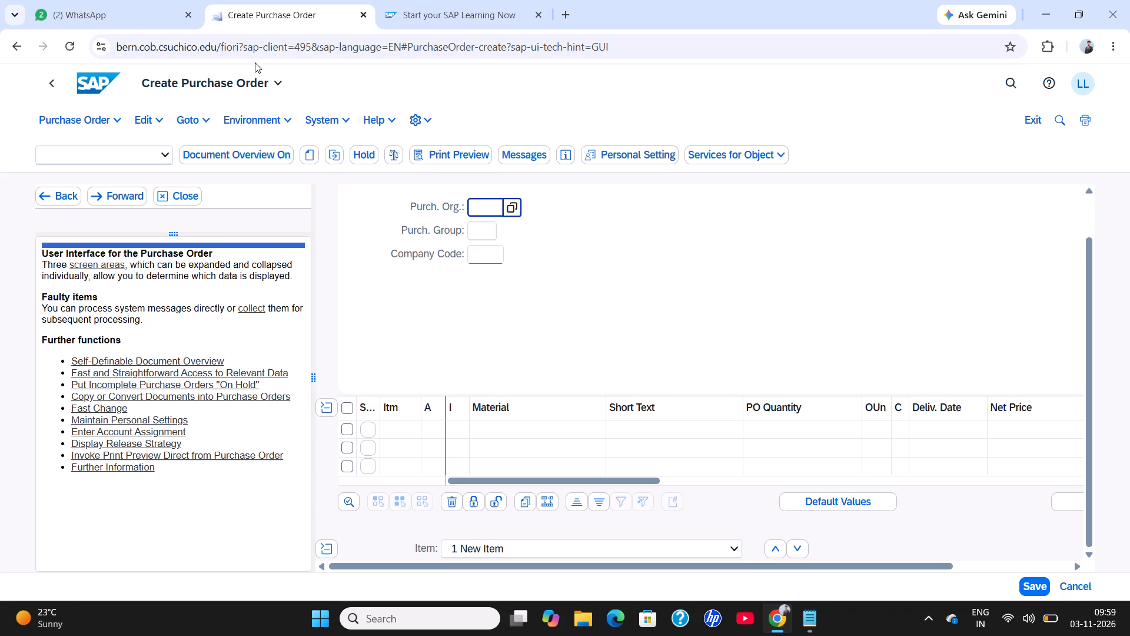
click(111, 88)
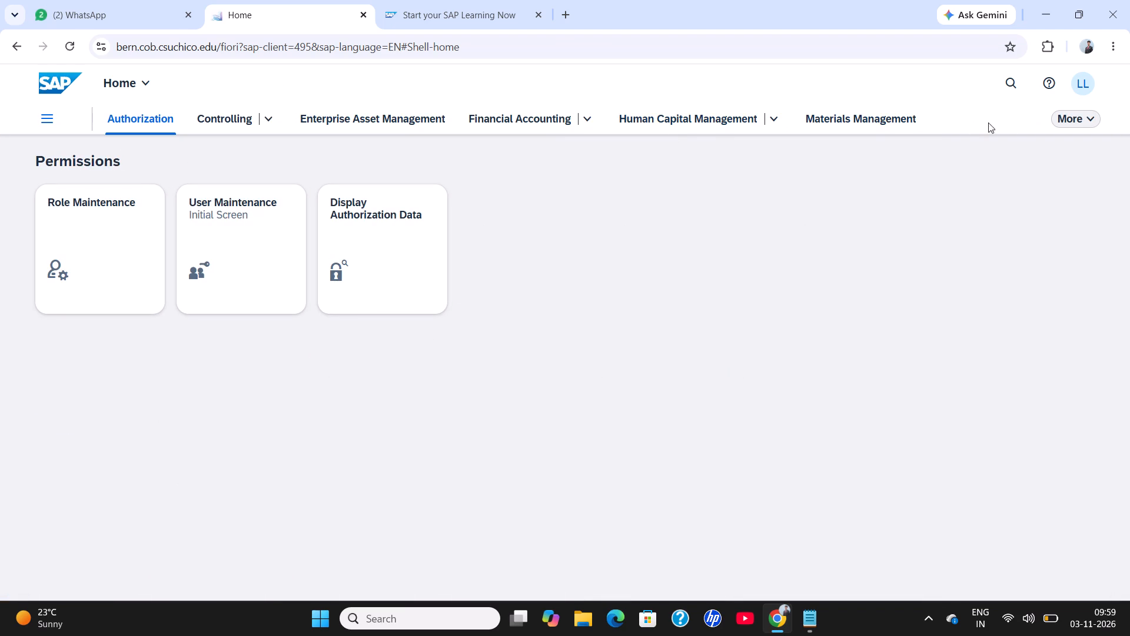
Open the Create Purchase Order form from the Storage Purchasing page of Warehouse Management.
click(1059, 117)
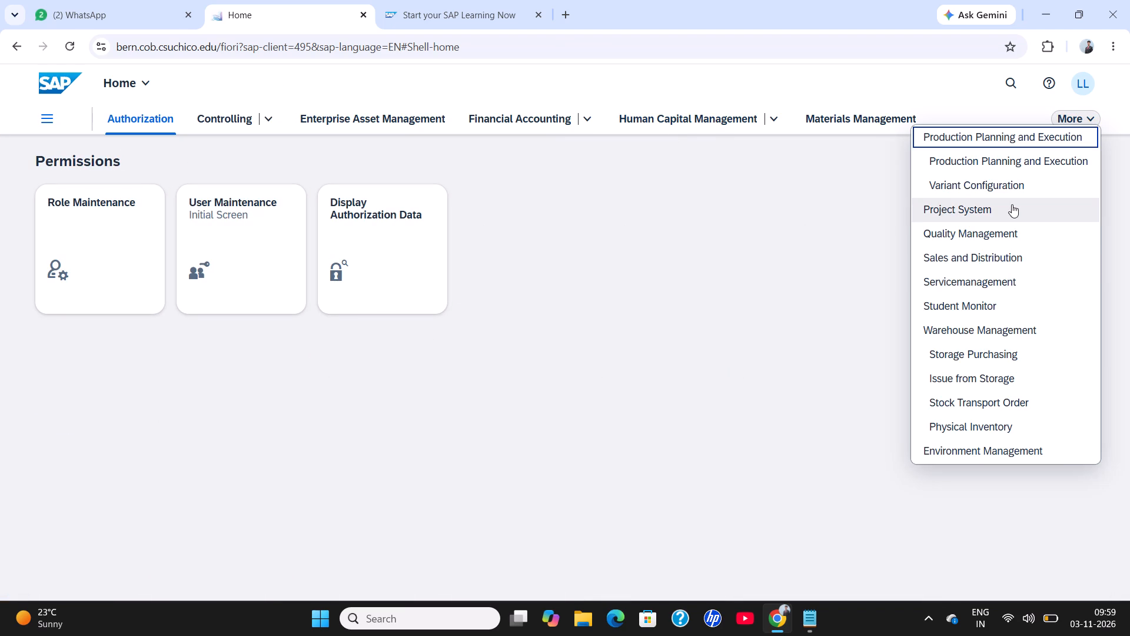
click(1006, 322)
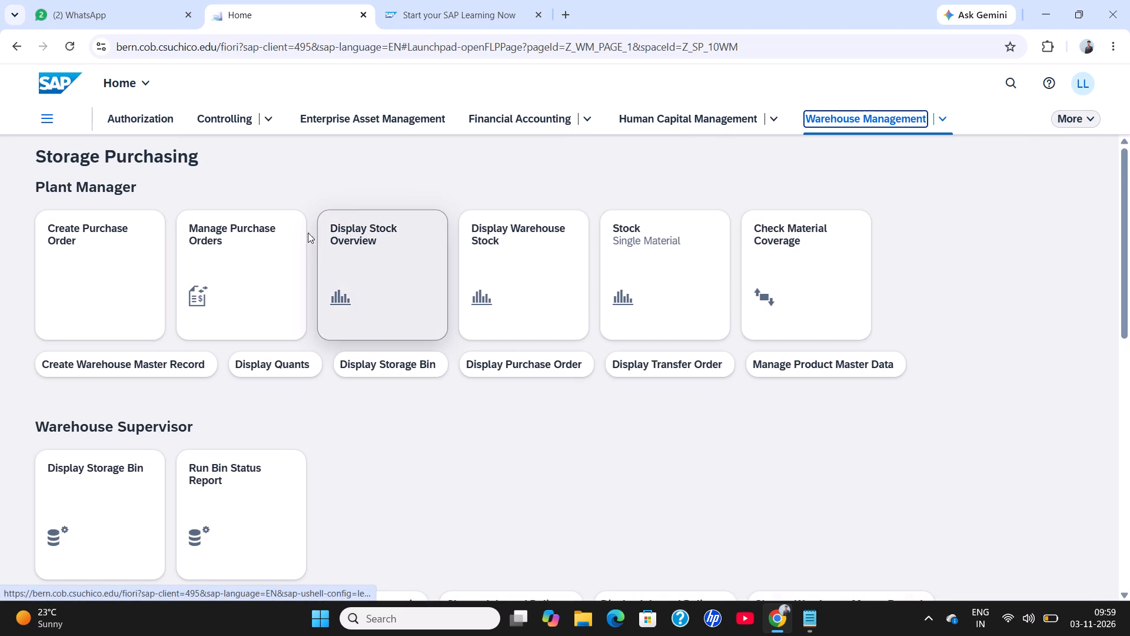
click(127, 263)
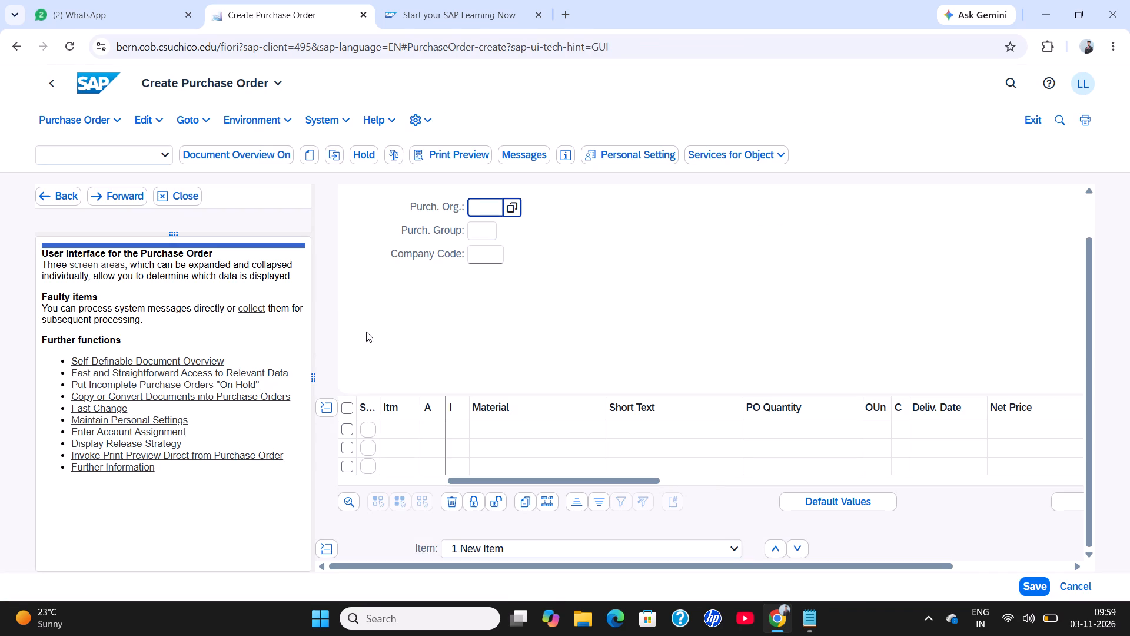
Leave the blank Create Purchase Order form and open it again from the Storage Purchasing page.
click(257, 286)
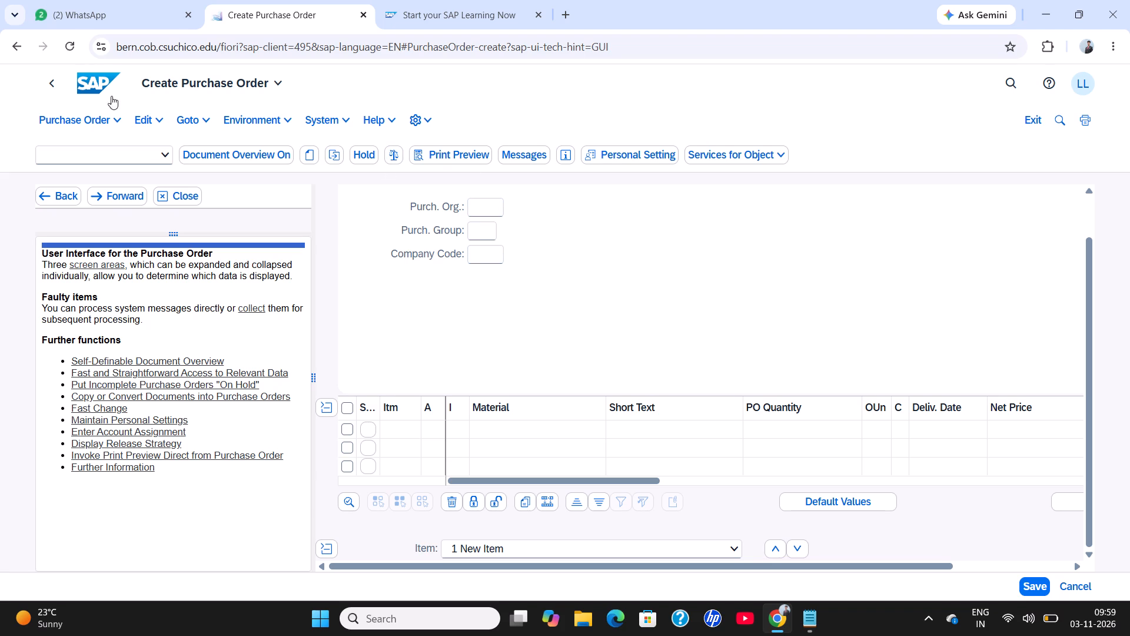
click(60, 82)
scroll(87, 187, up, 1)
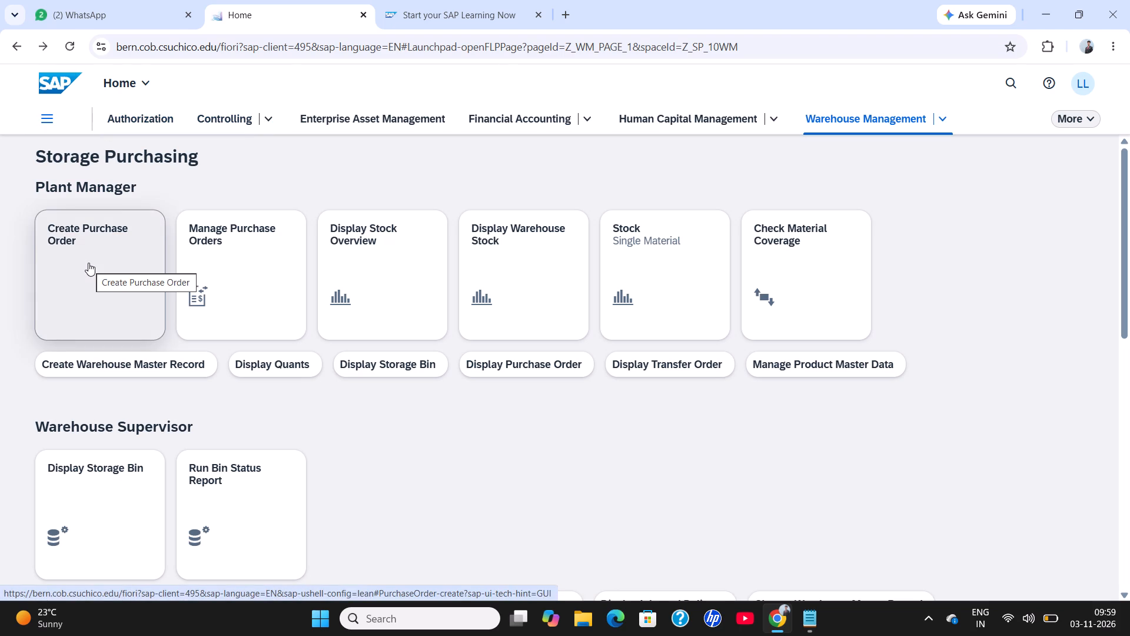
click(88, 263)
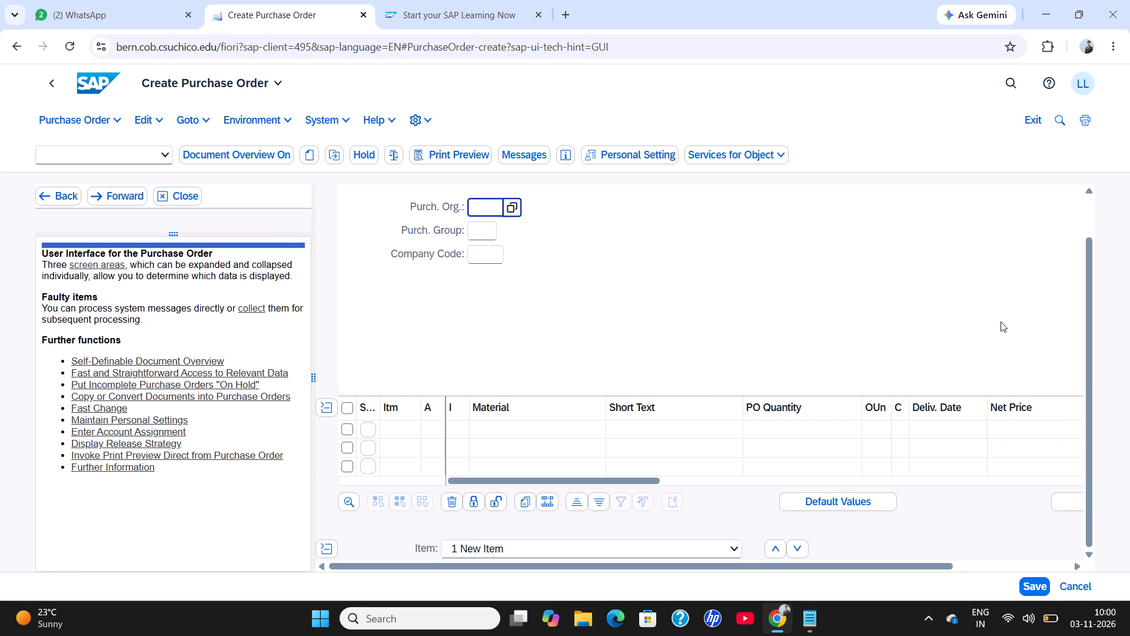
Set the order type to UB Stock Transp. Order and the supplying plant to DL00.
click(1087, 218)
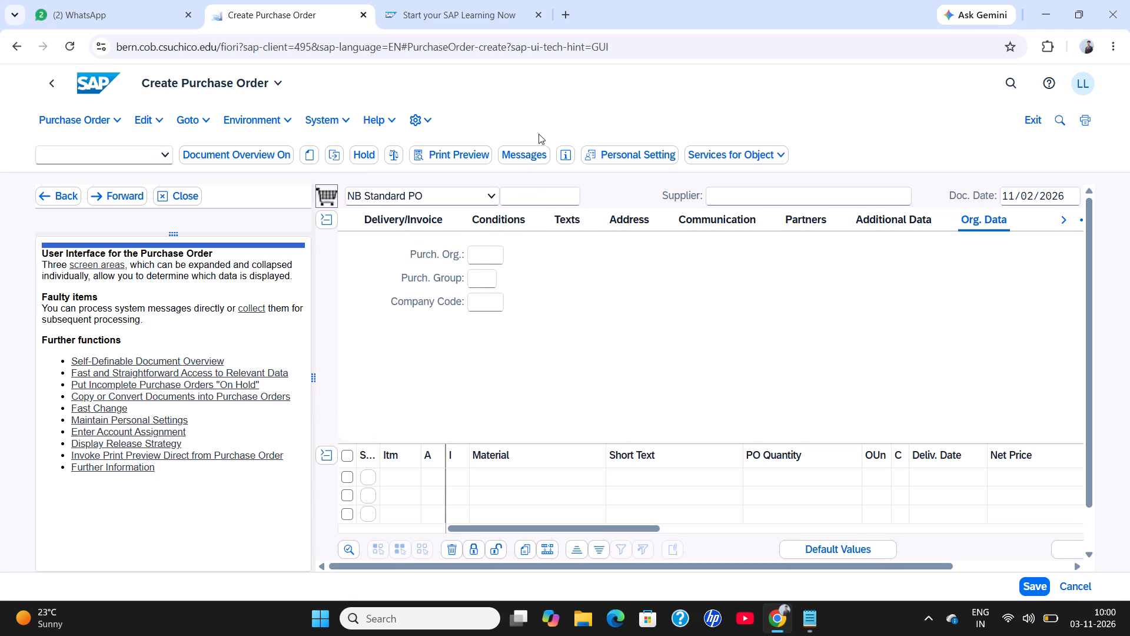
click(485, 189)
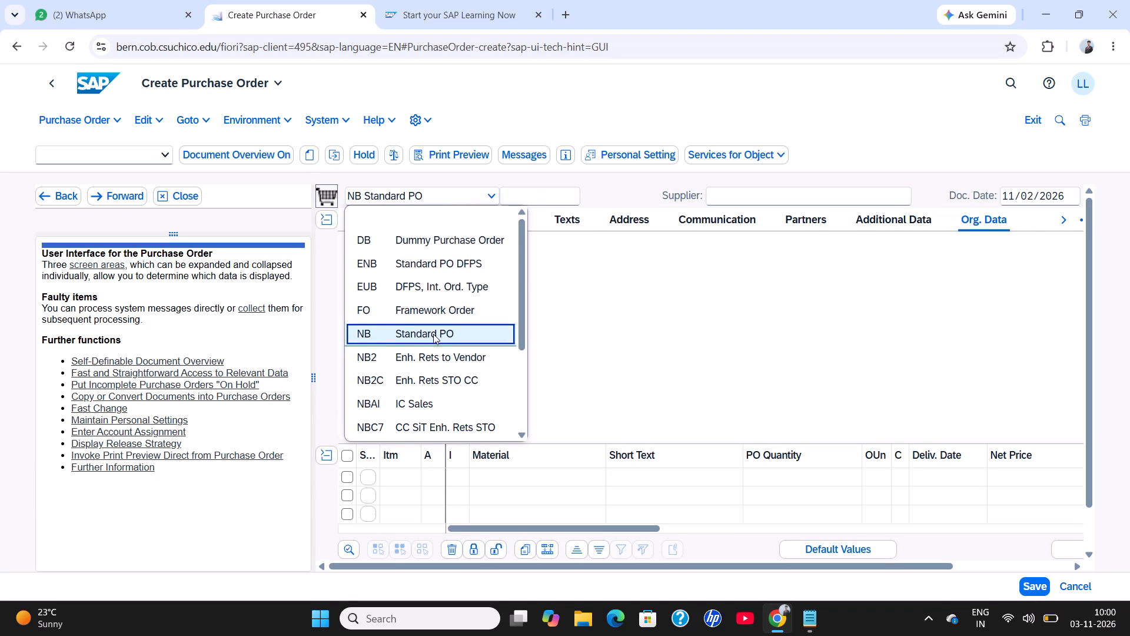
scroll(433, 334, down, 3)
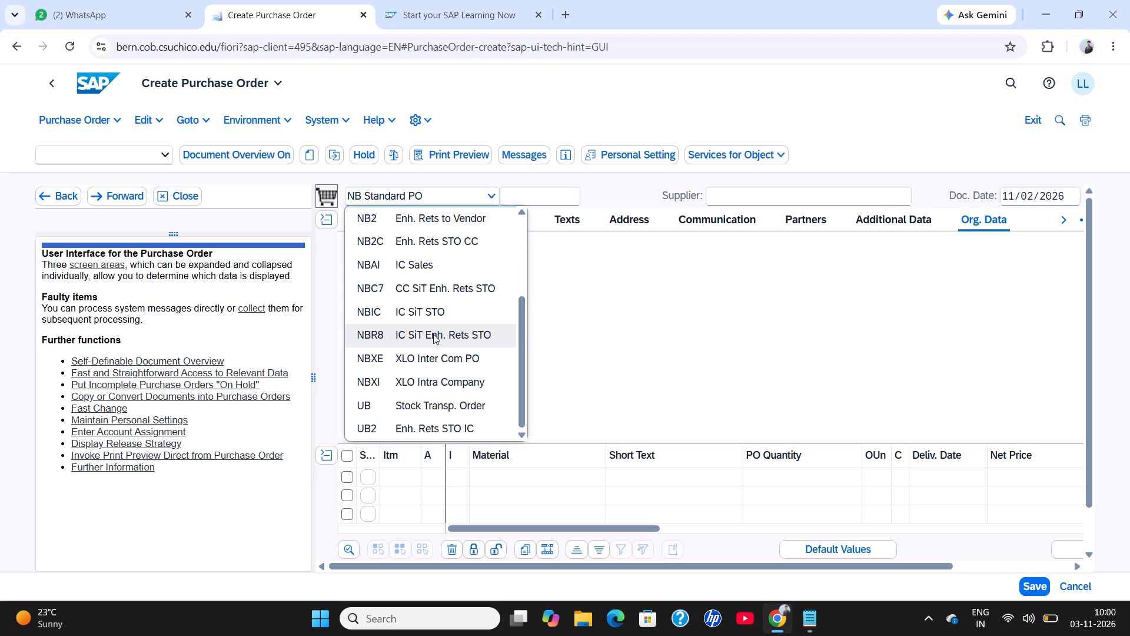
scroll(423, 279, down, 2)
click(418, 412)
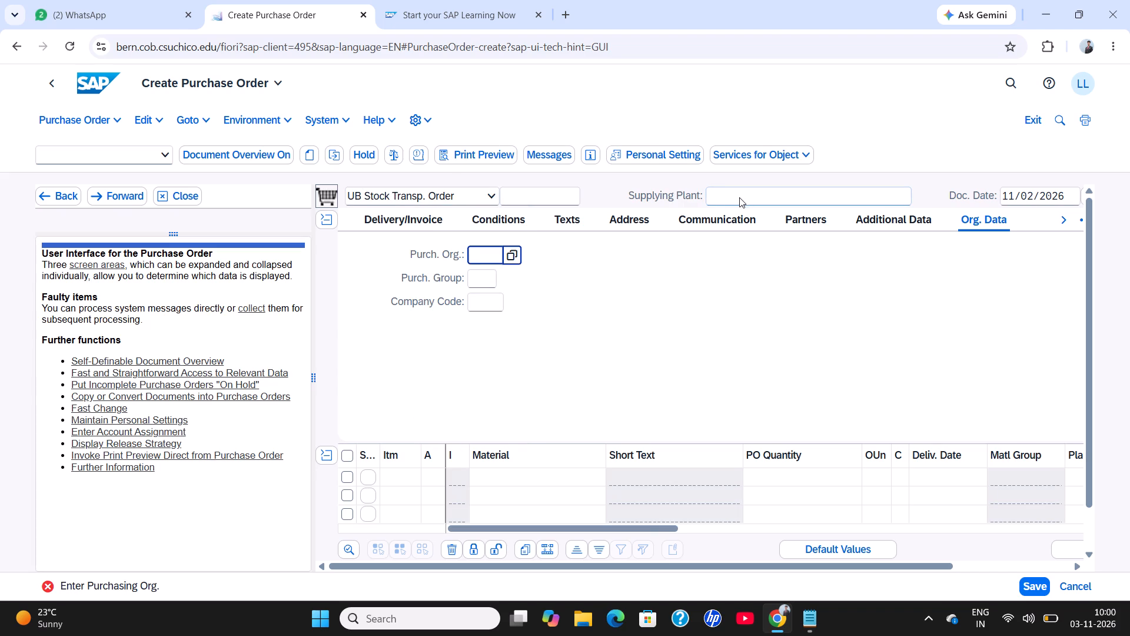
click(740, 196)
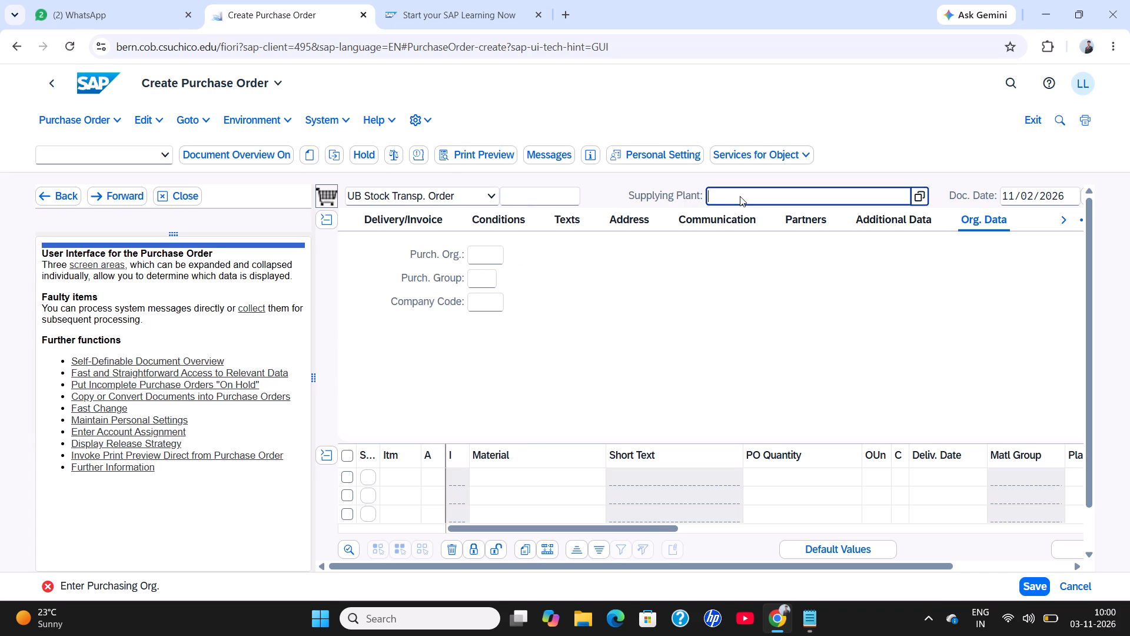
text(DL00)
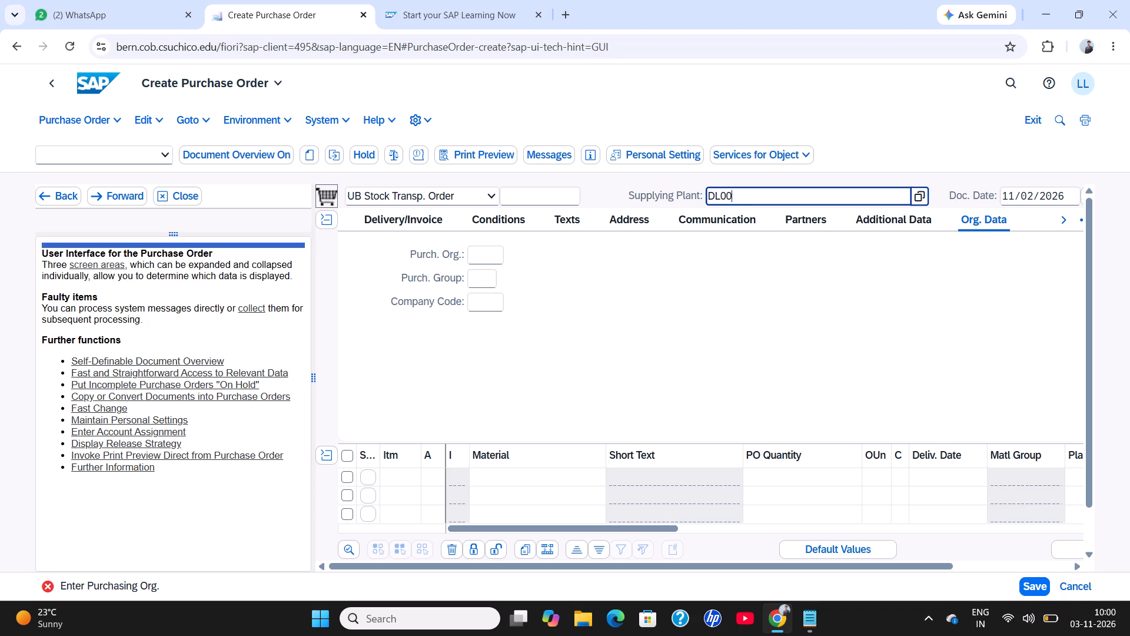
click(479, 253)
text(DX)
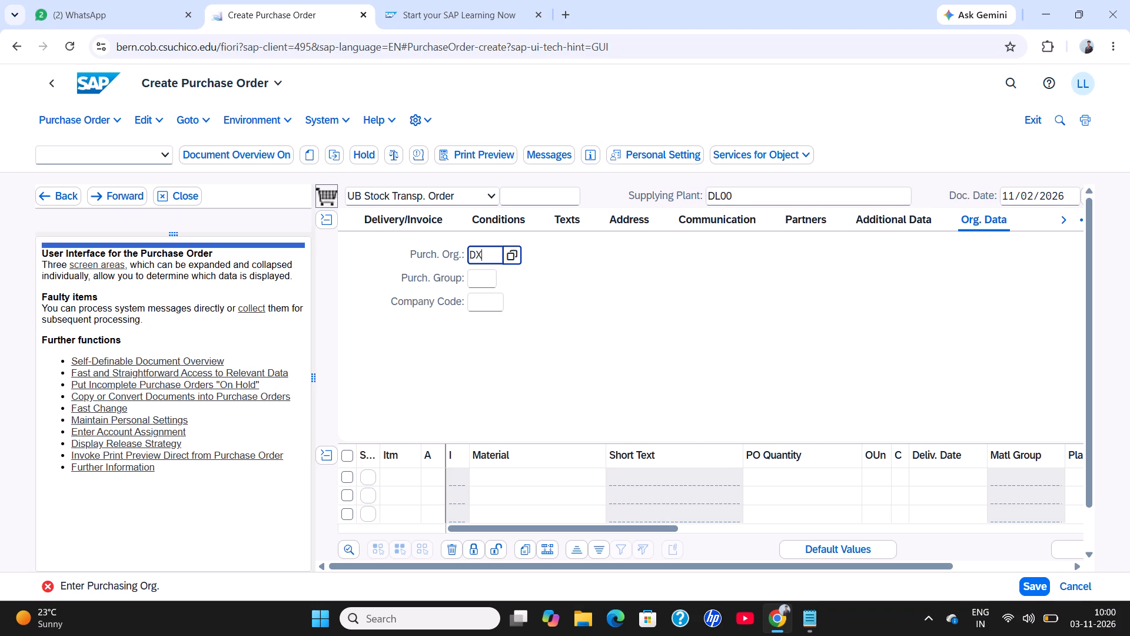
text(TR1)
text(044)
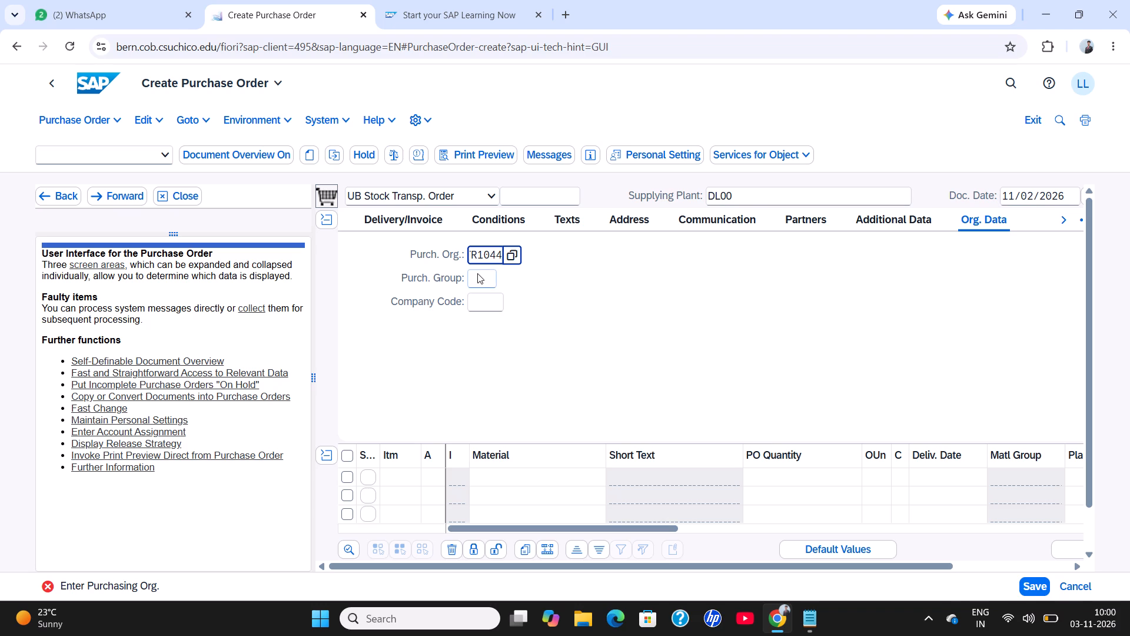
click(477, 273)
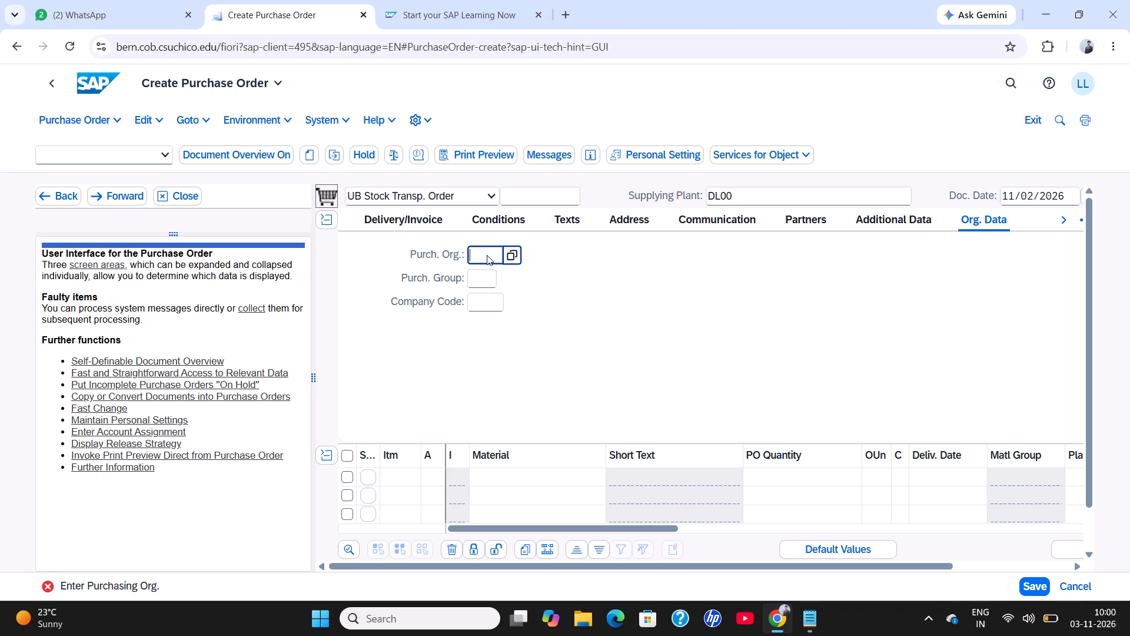
Fill the organizational data from the value helps with purchasing organization US00, purchasing group N00 and company code US00.
click(491, 251)
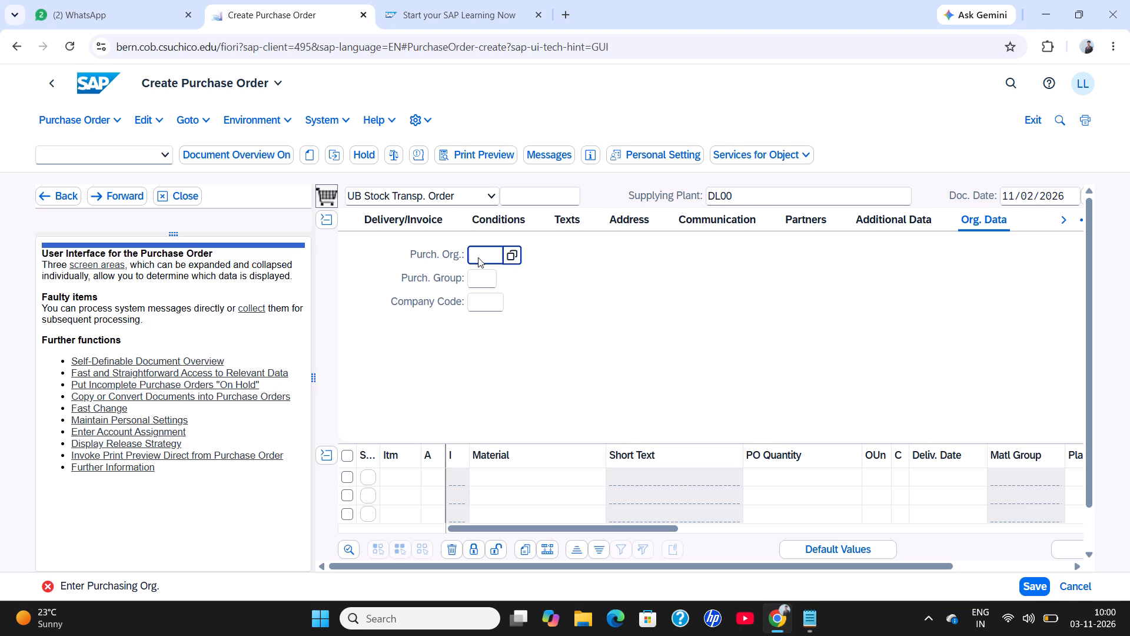
click(478, 257)
double_click(510, 259)
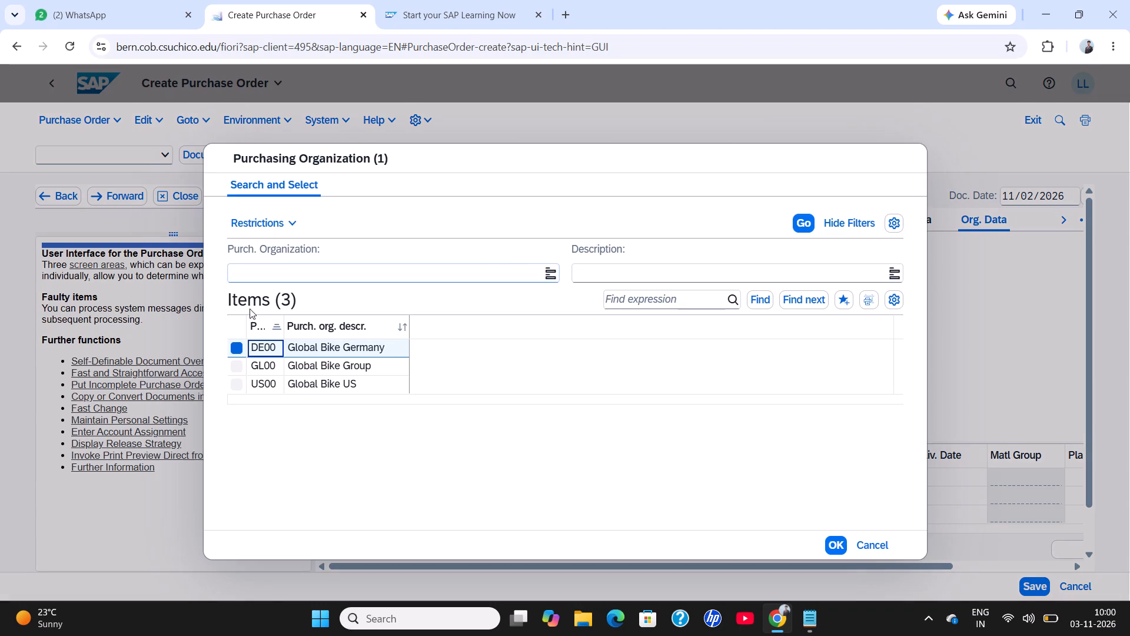
click(245, 376)
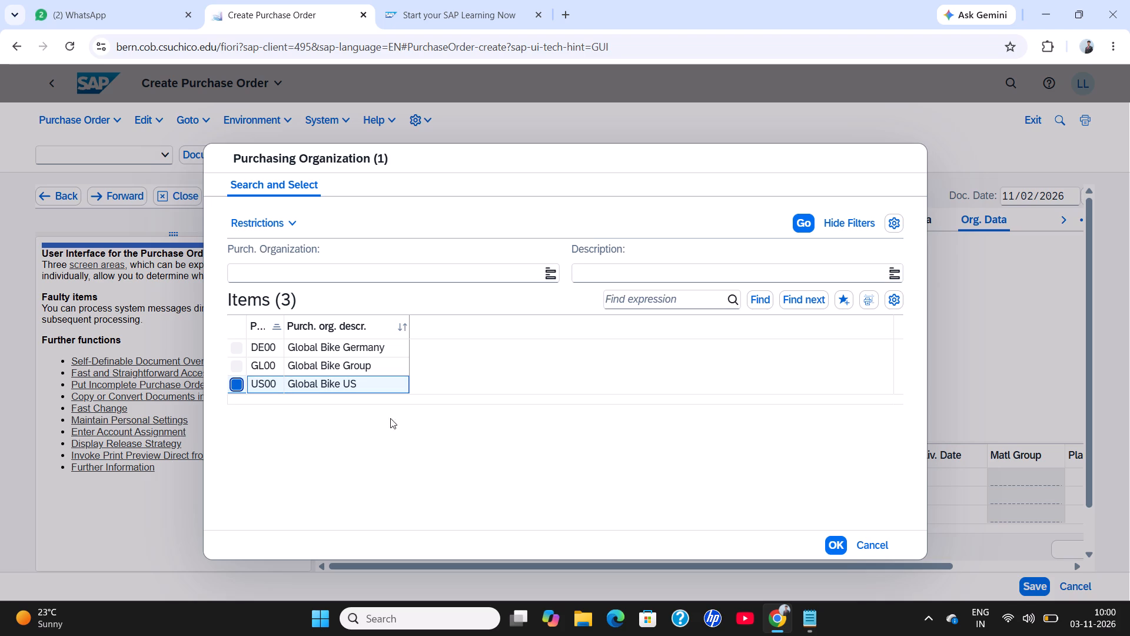
click(833, 538)
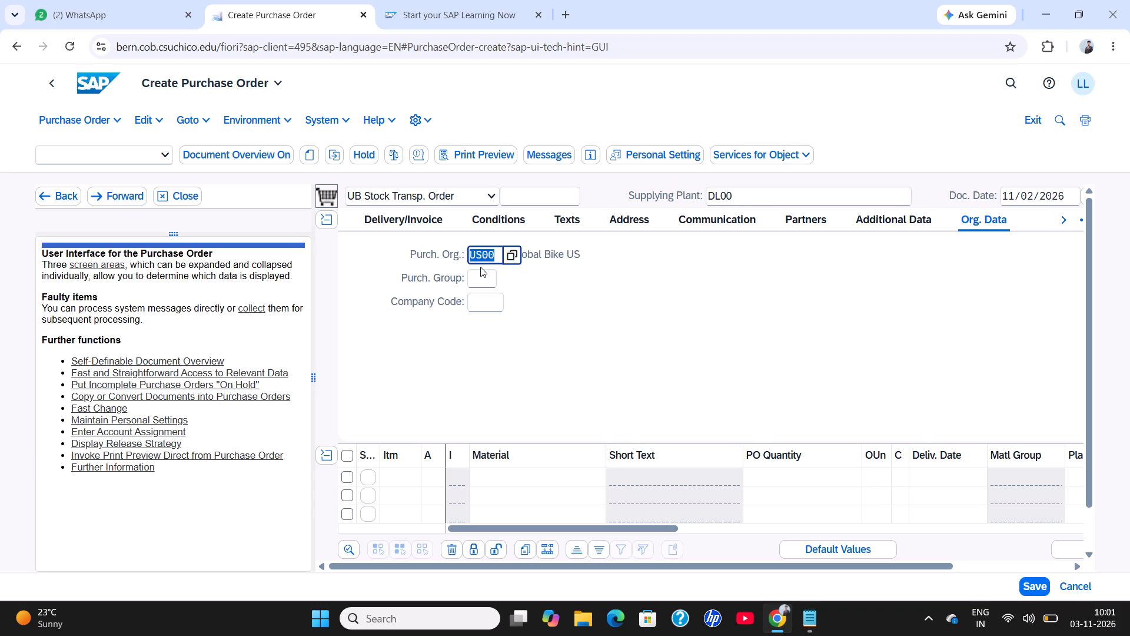
click(479, 281)
click(502, 275)
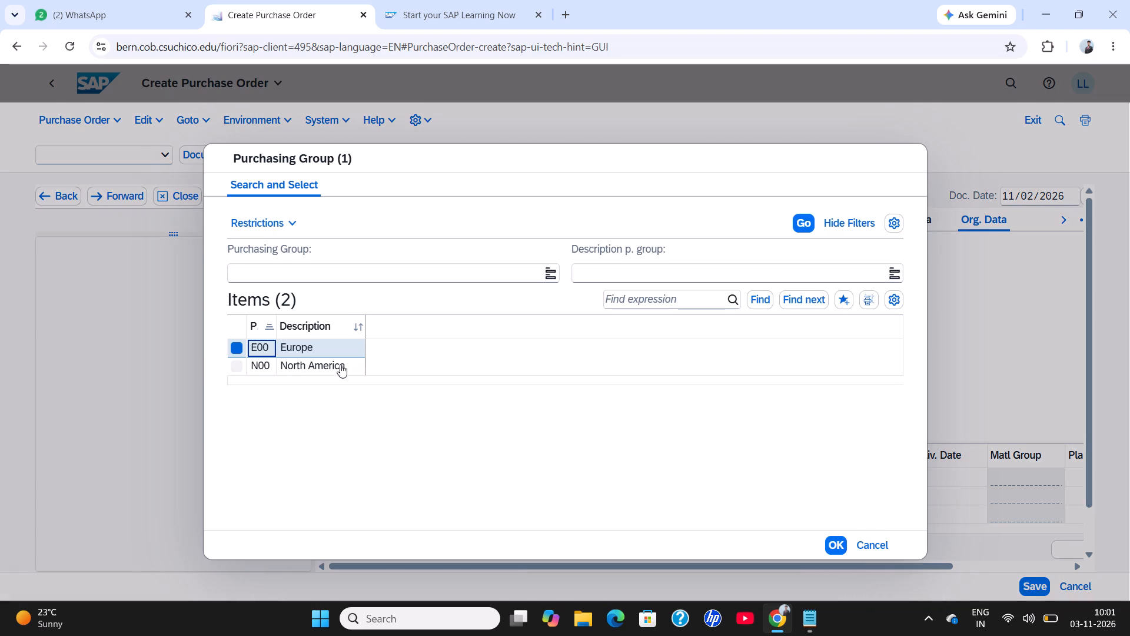
click(340, 363)
click(831, 539)
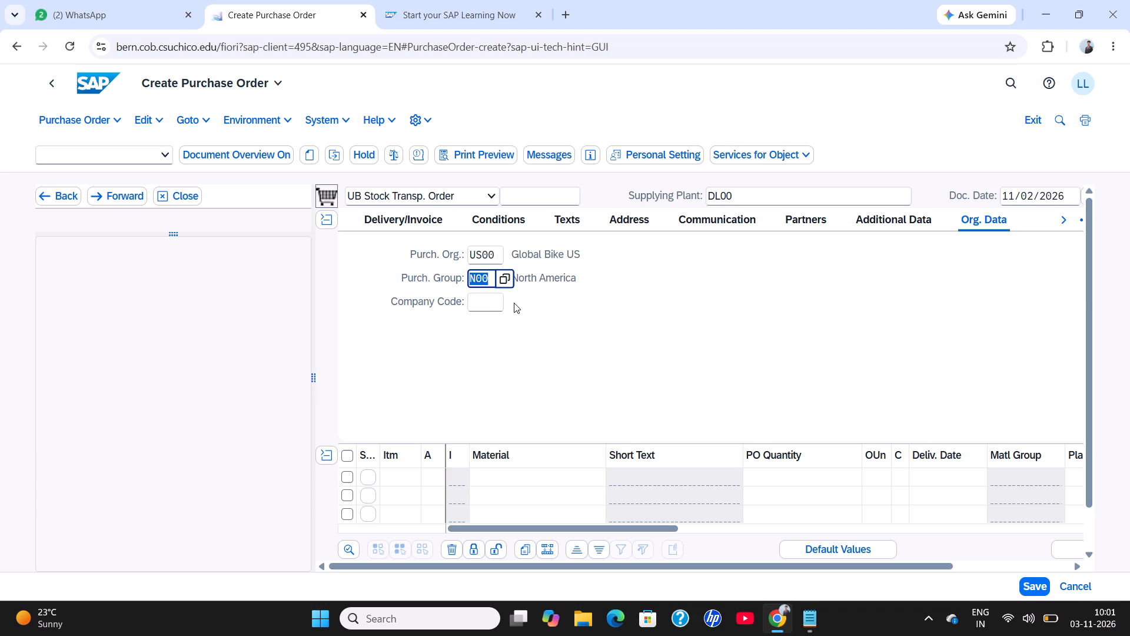
click(494, 301)
click(509, 306)
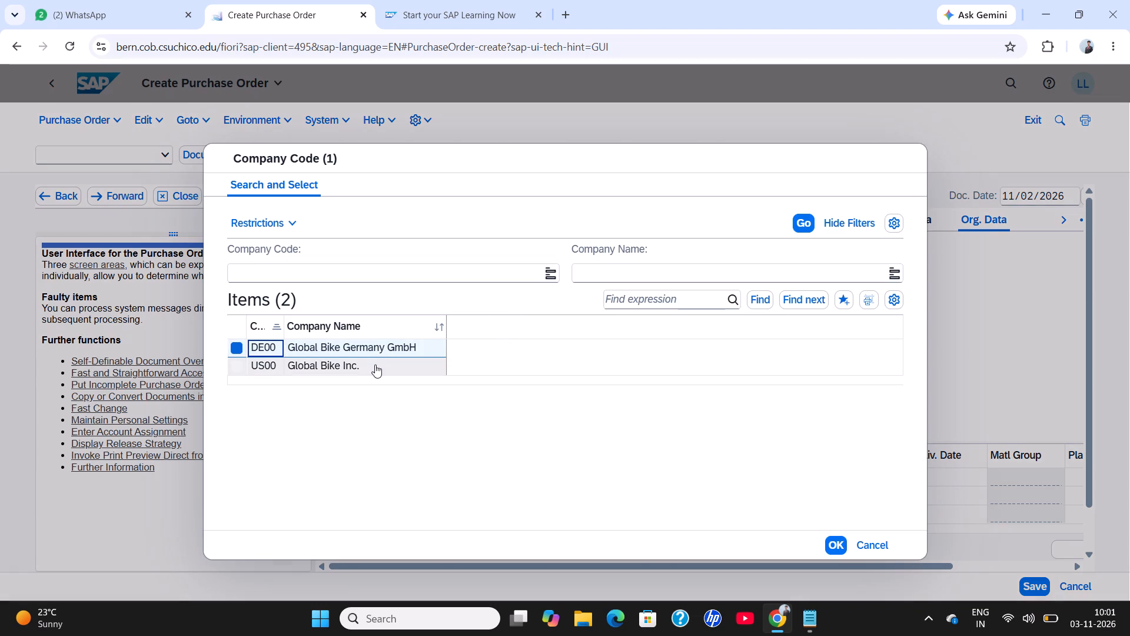
click(375, 365)
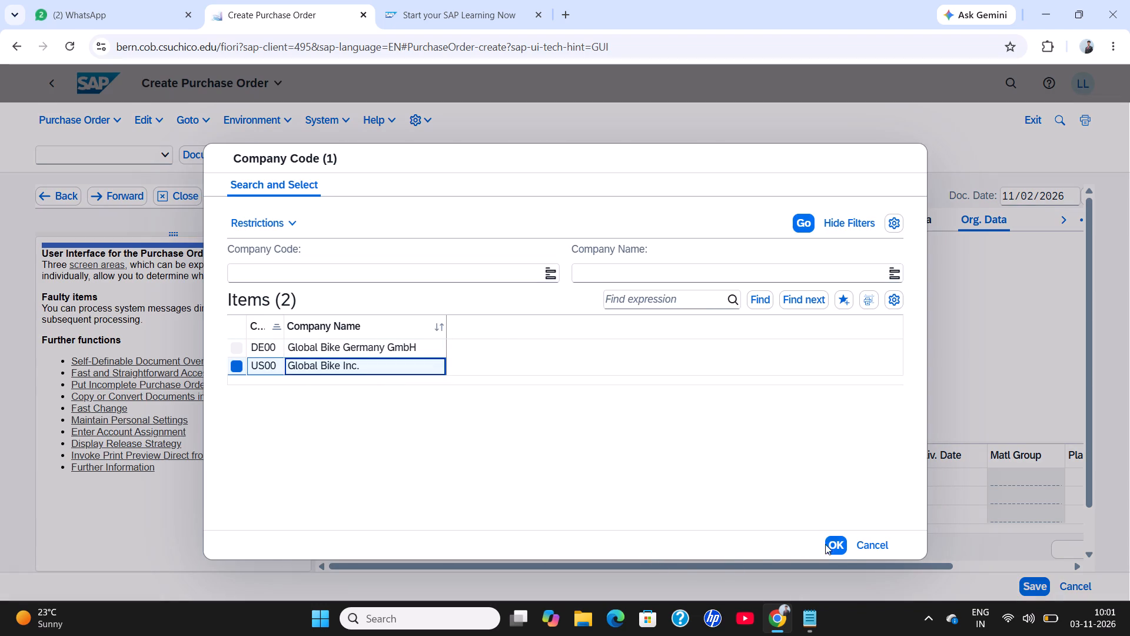
click(843, 545)
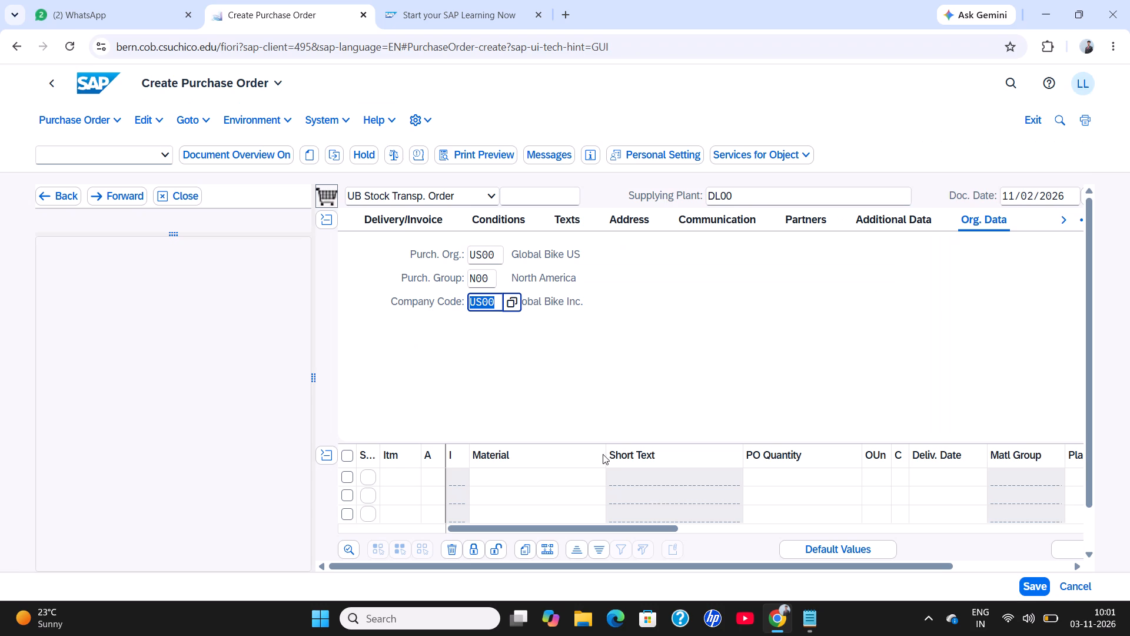
Enter material DXTR1044, the black deluxe touring bike, in the first item row.
click(541, 479)
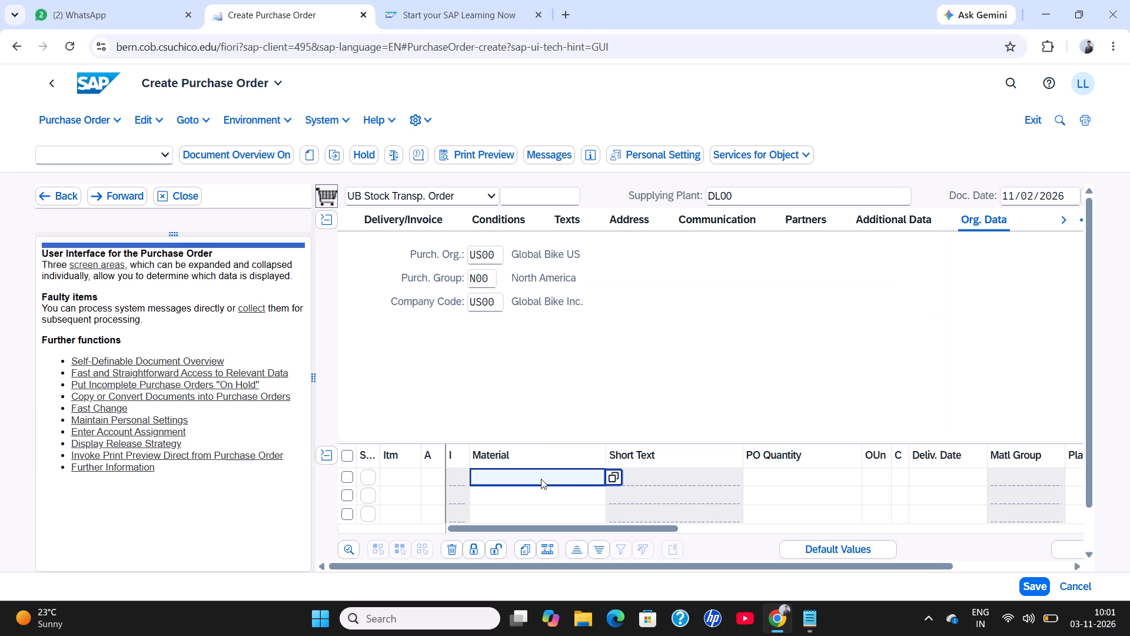
shift+click(541, 479)
key(shift+d)
text(XTR)
text(1044)
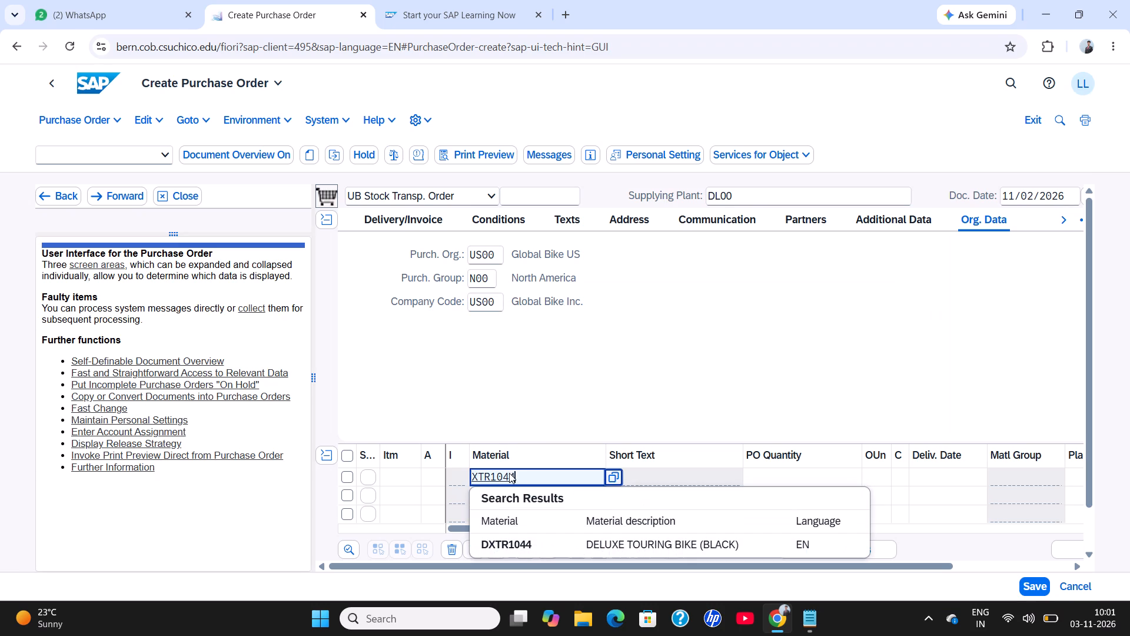
click(507, 539)
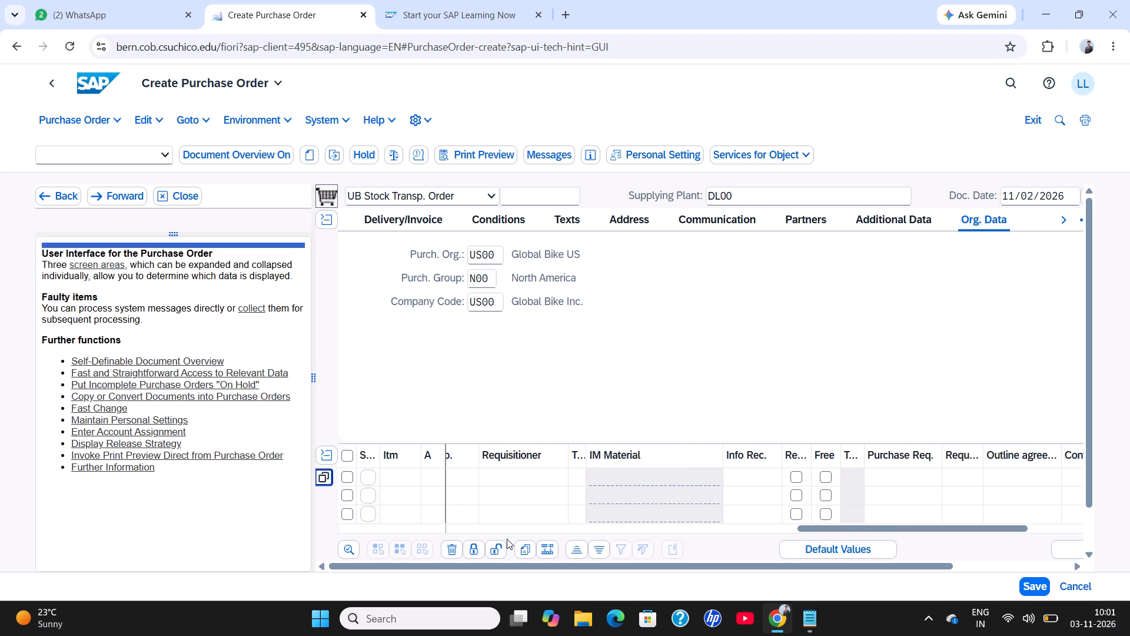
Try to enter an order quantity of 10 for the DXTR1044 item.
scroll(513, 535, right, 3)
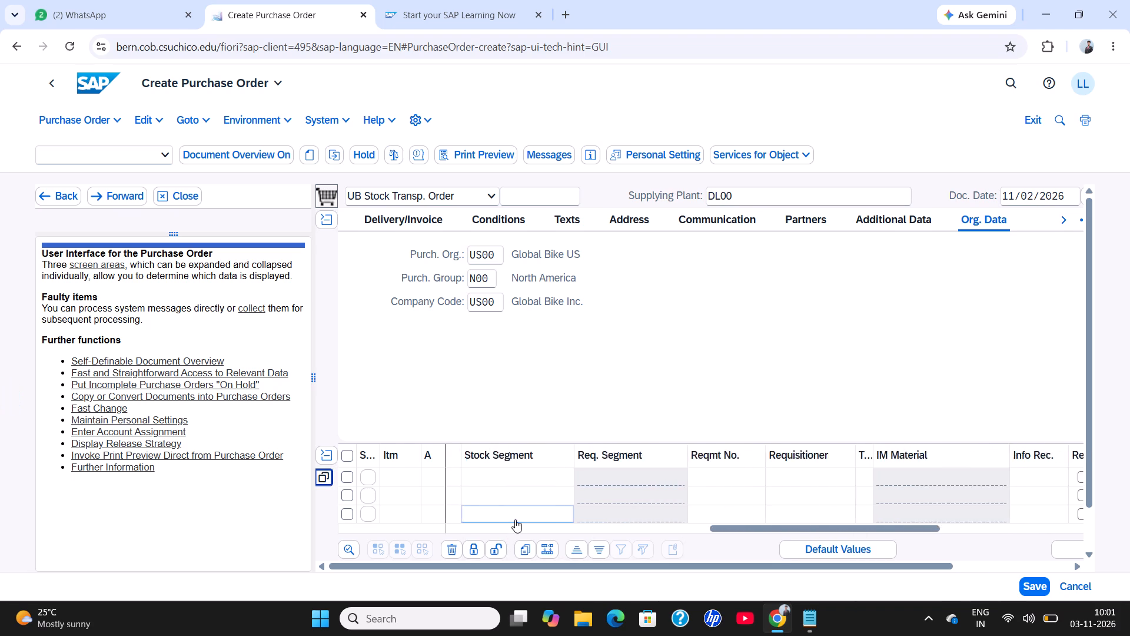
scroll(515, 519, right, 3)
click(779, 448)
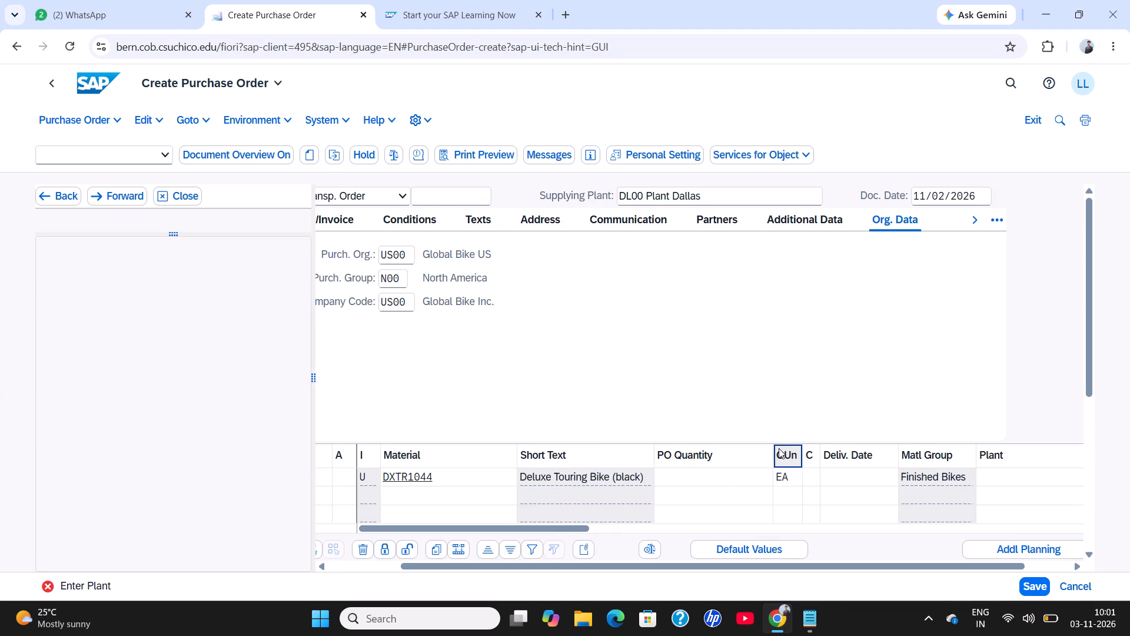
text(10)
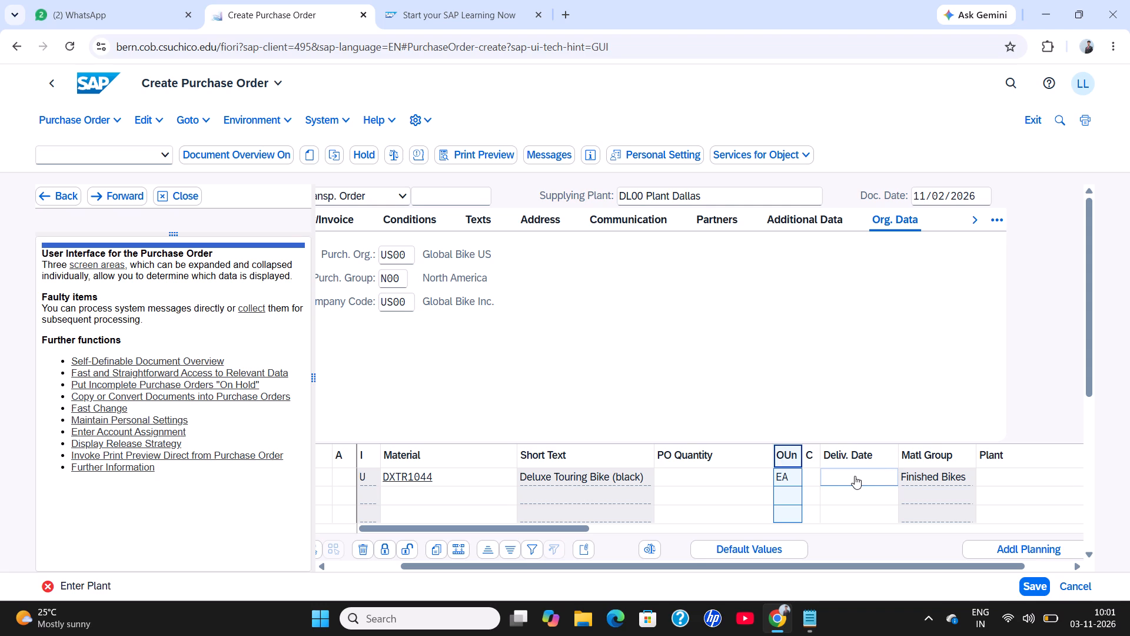
Enter a PO quantity of 10 and pick the delivery date 11/16/2026 for the DXTR1044 item.
click(865, 476)
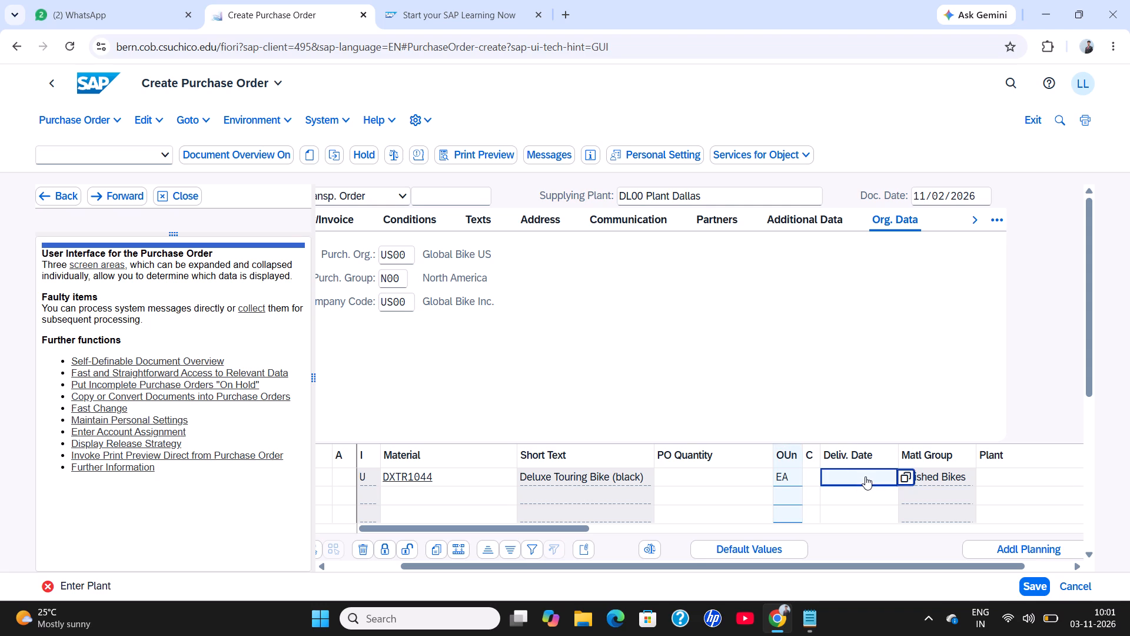
click(732, 479)
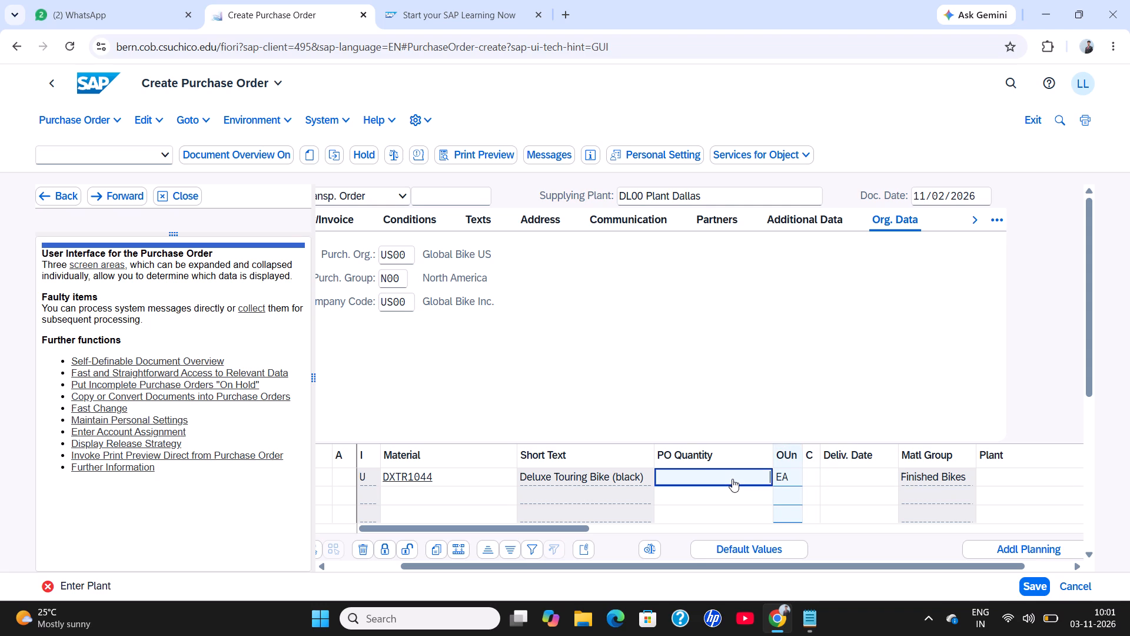
text(10)
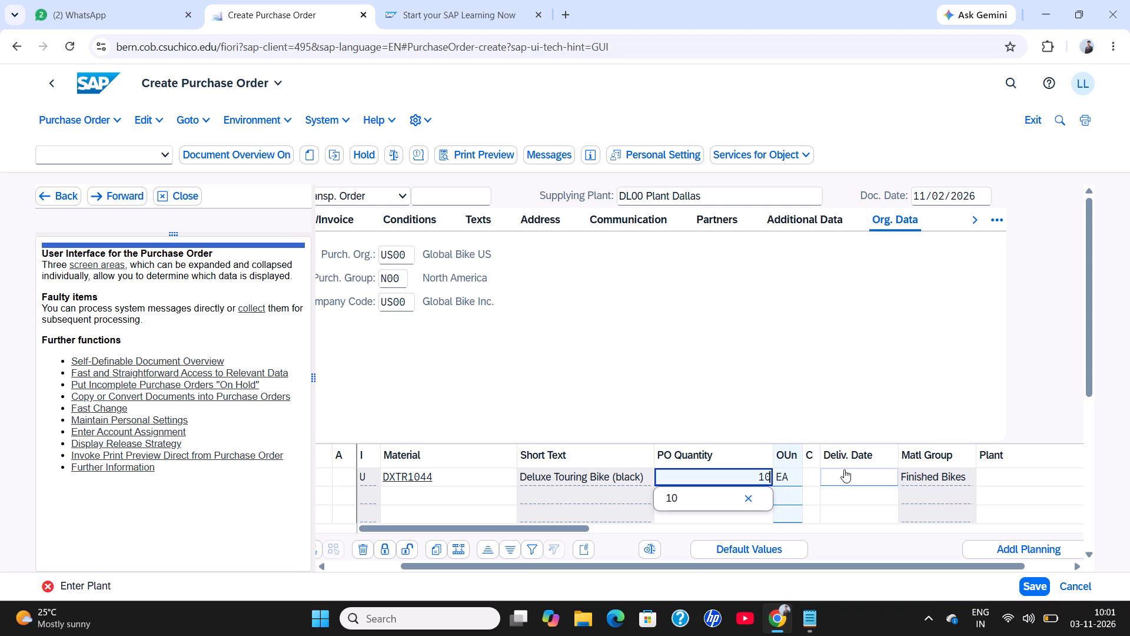
click(844, 469)
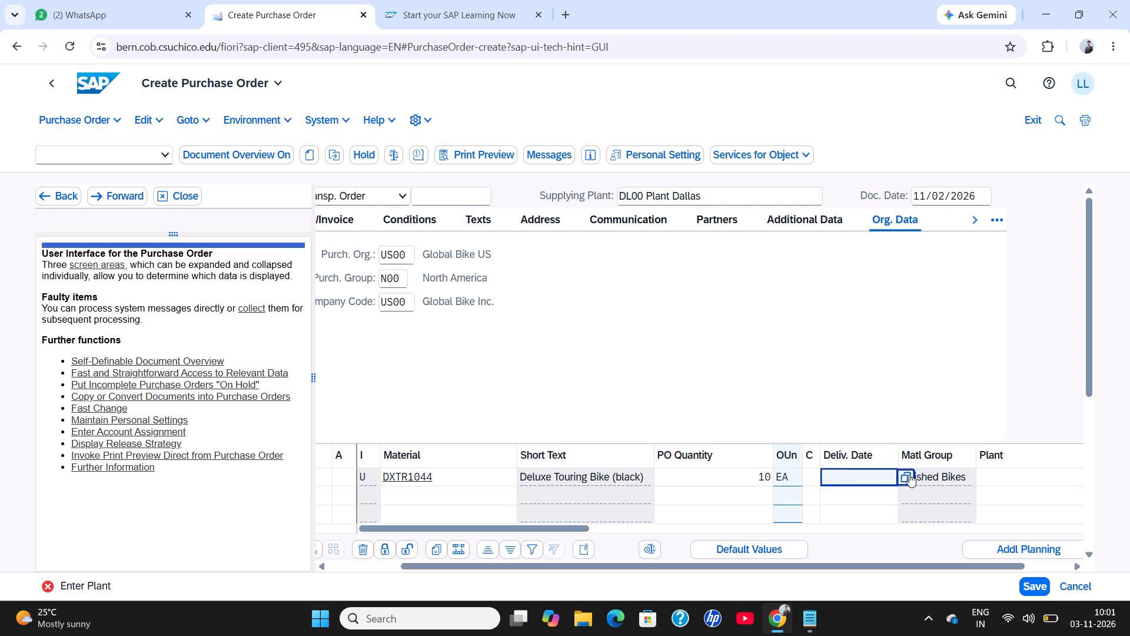
click(909, 474)
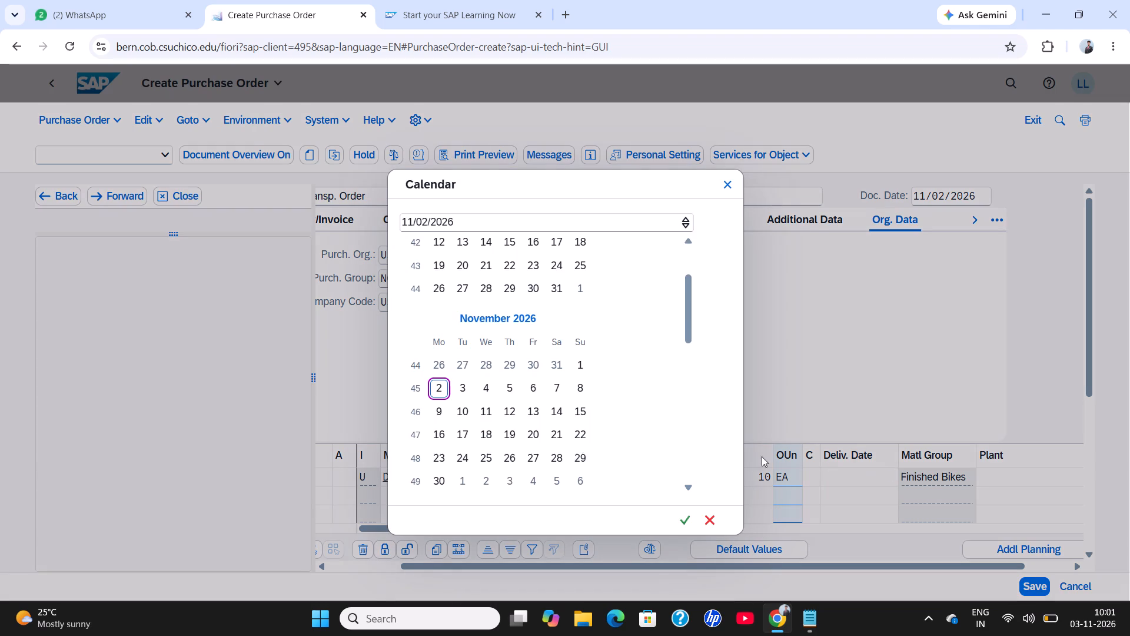
click(443, 432)
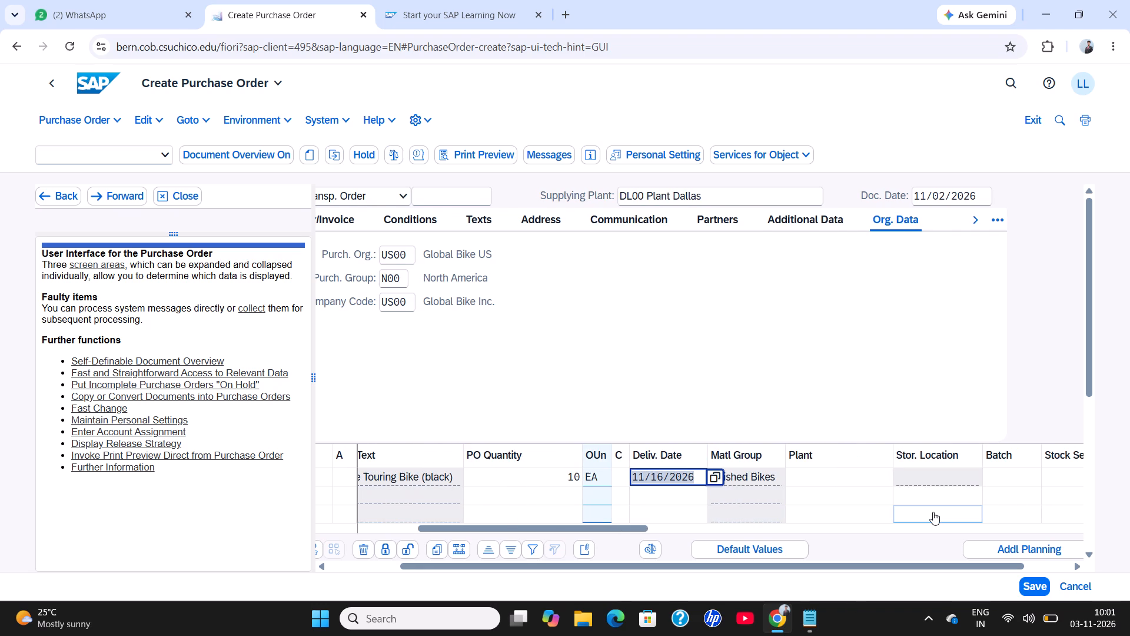
Set the item's receiving plant to SD00, DC San Diego, from the plant value help.
click(849, 482)
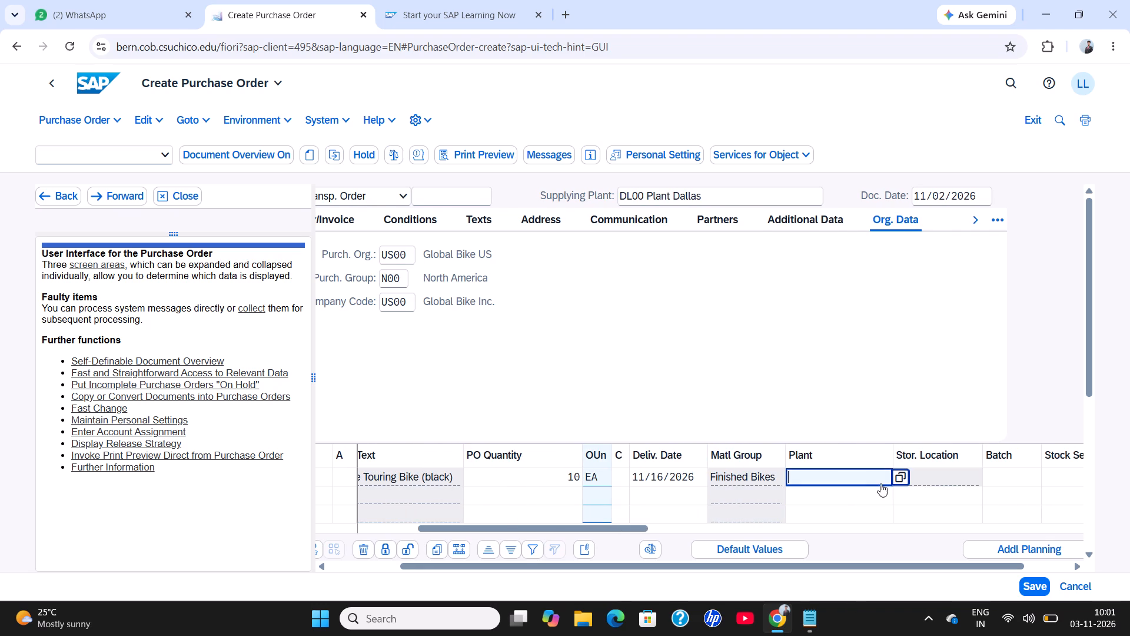
click(900, 481)
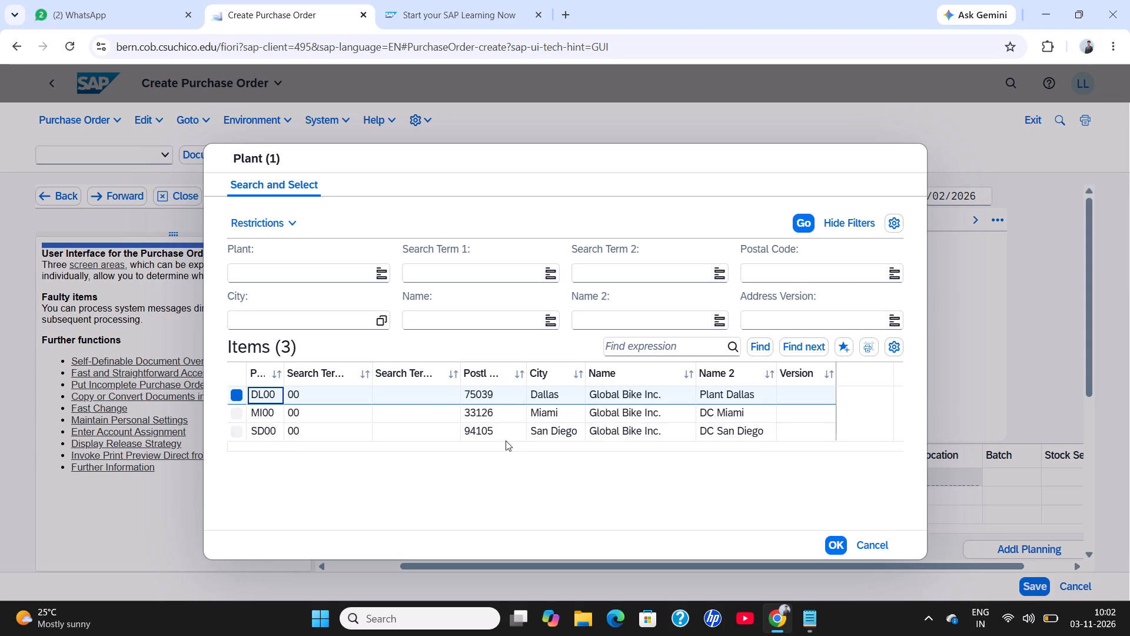
click(505, 434)
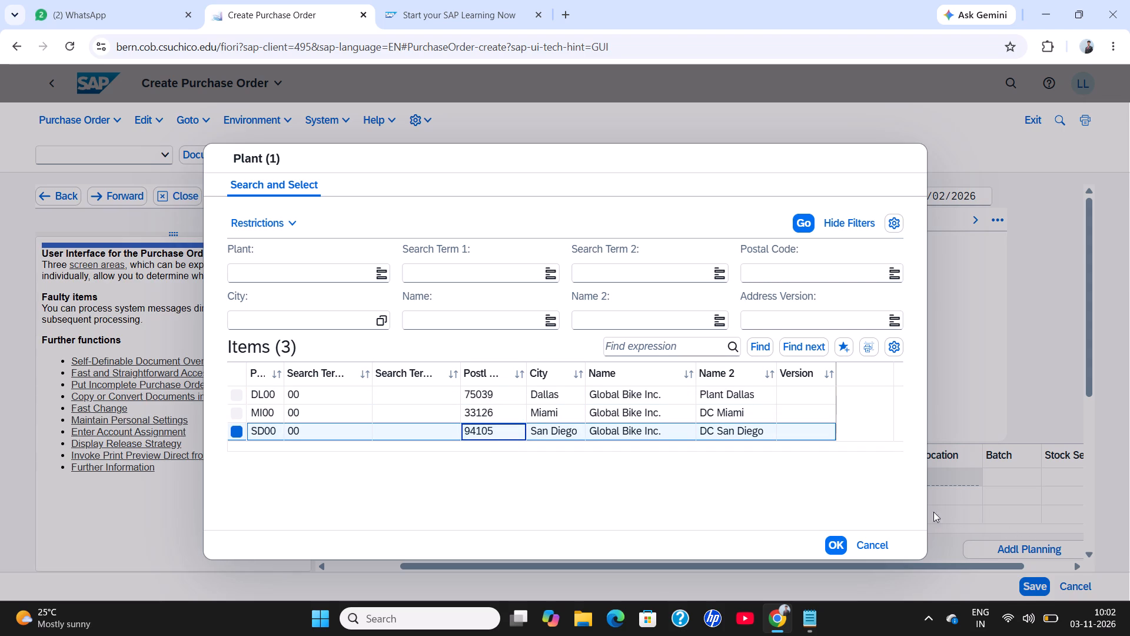
click(845, 537)
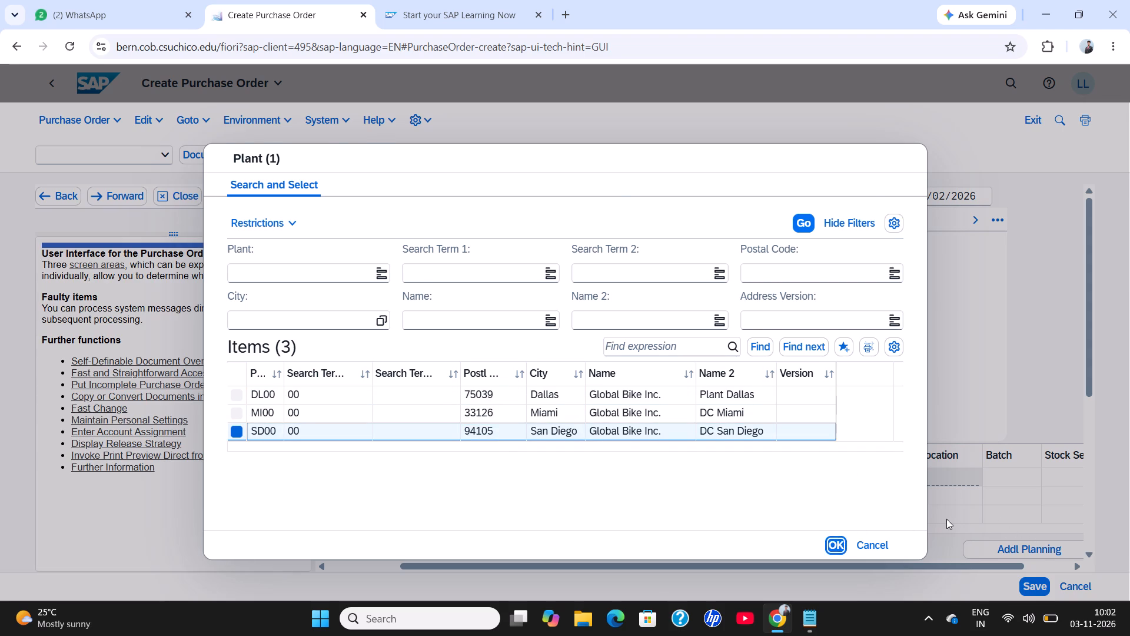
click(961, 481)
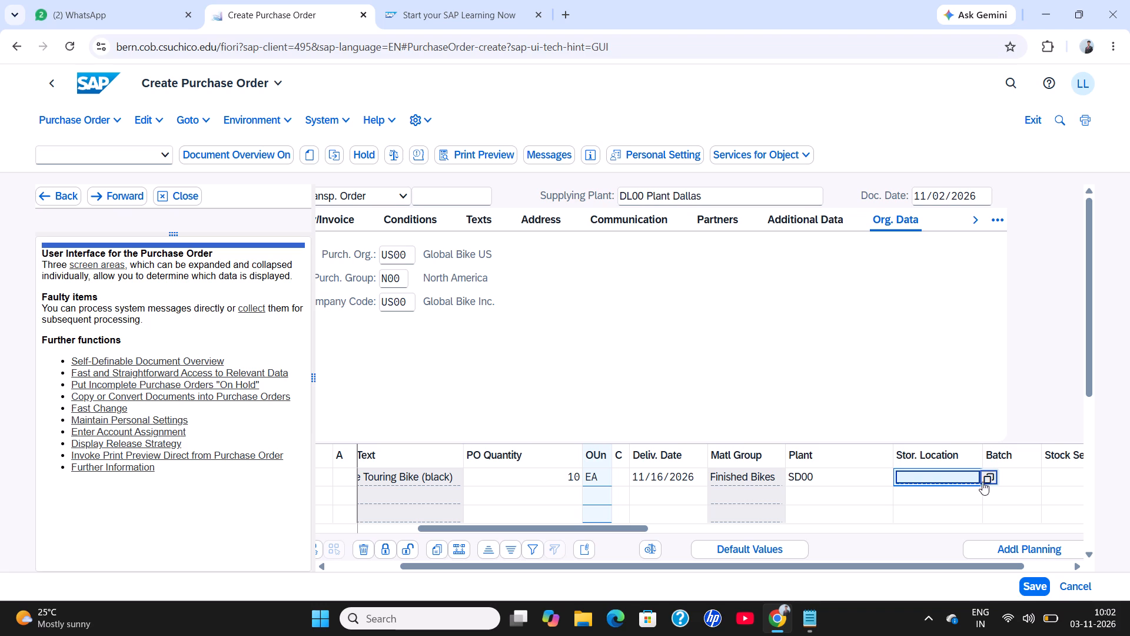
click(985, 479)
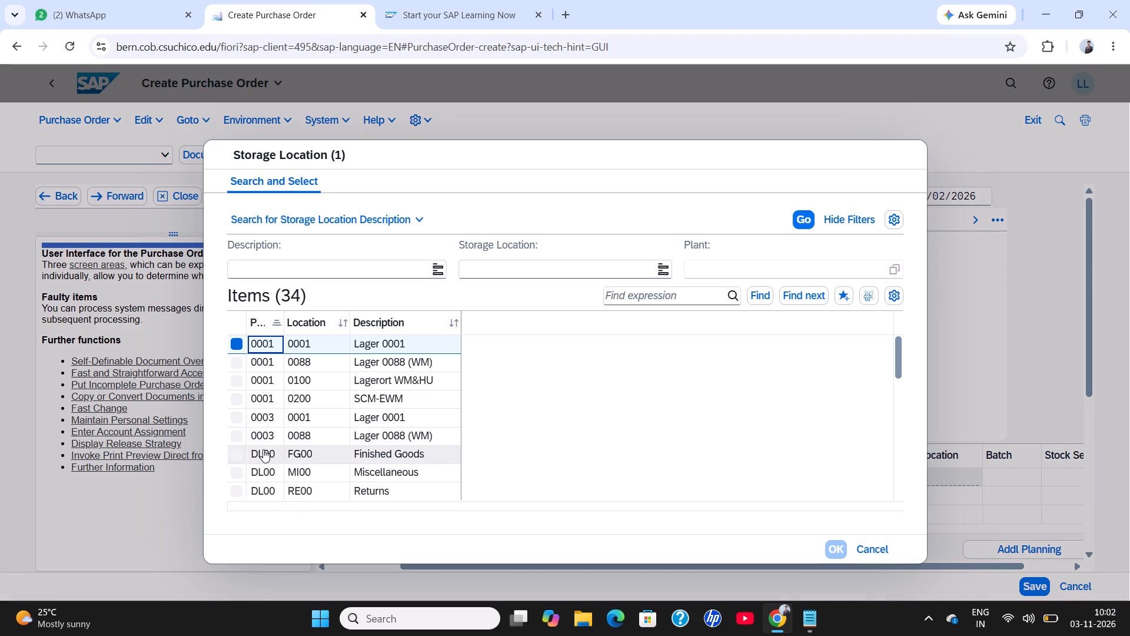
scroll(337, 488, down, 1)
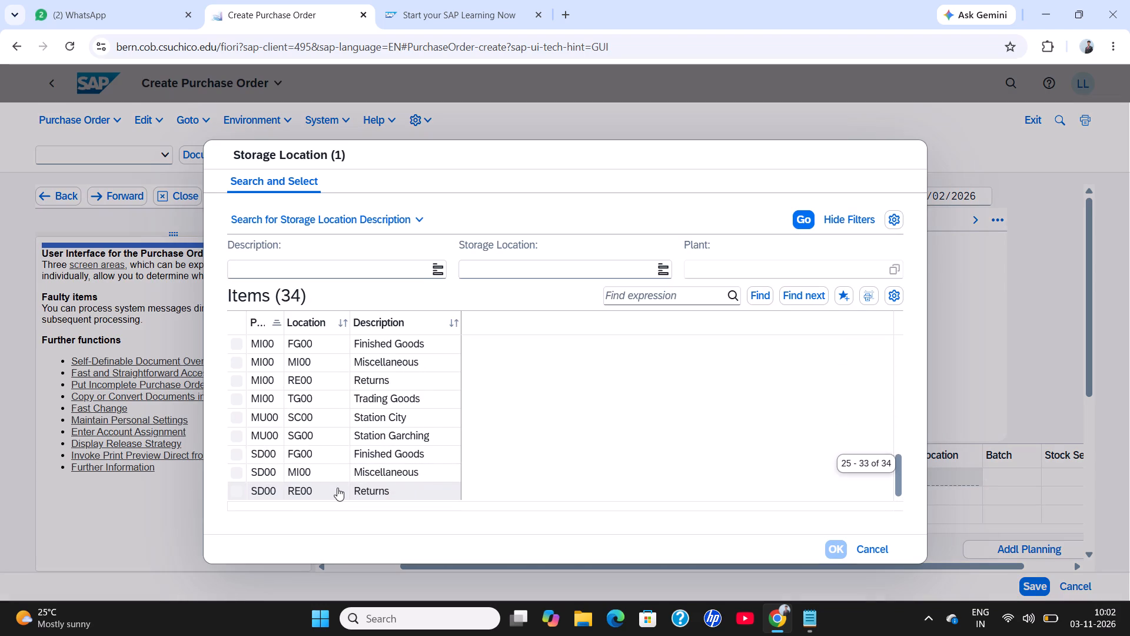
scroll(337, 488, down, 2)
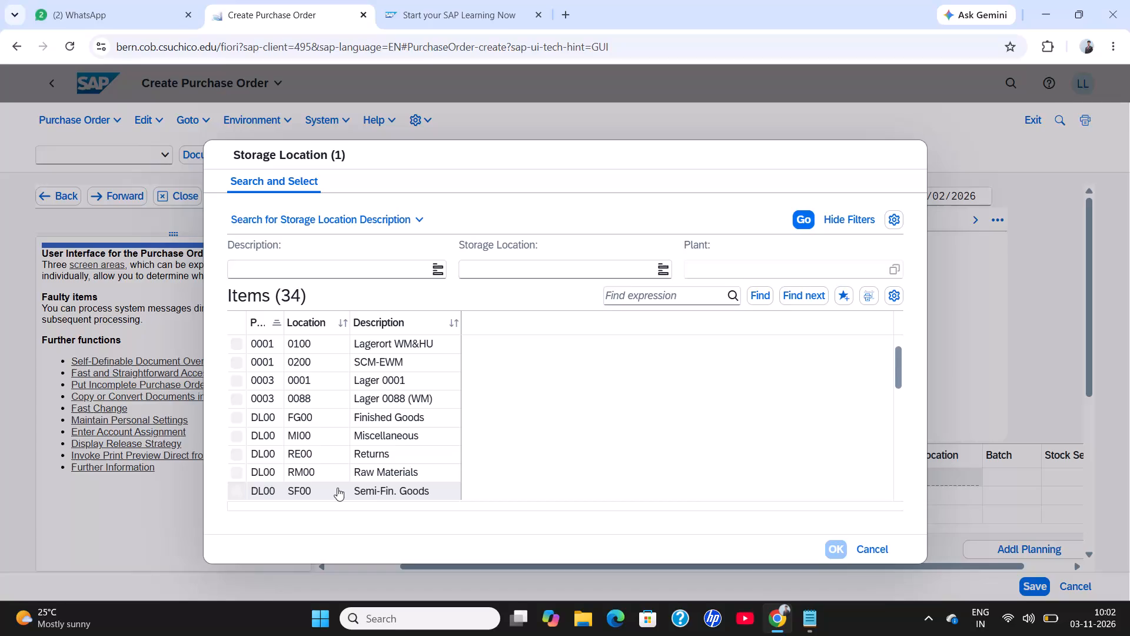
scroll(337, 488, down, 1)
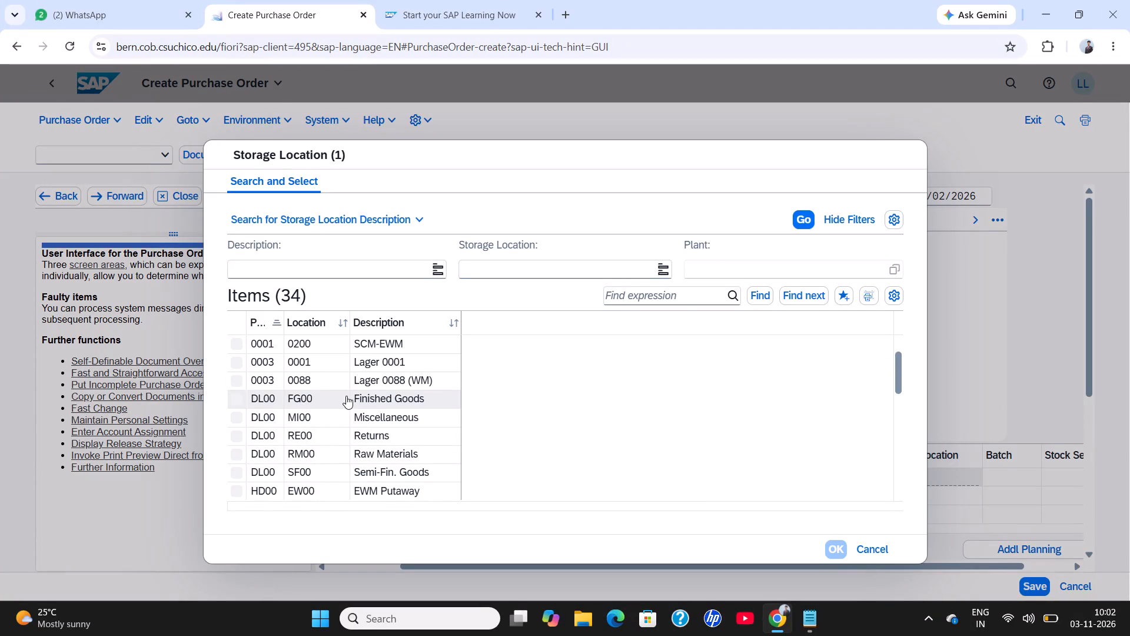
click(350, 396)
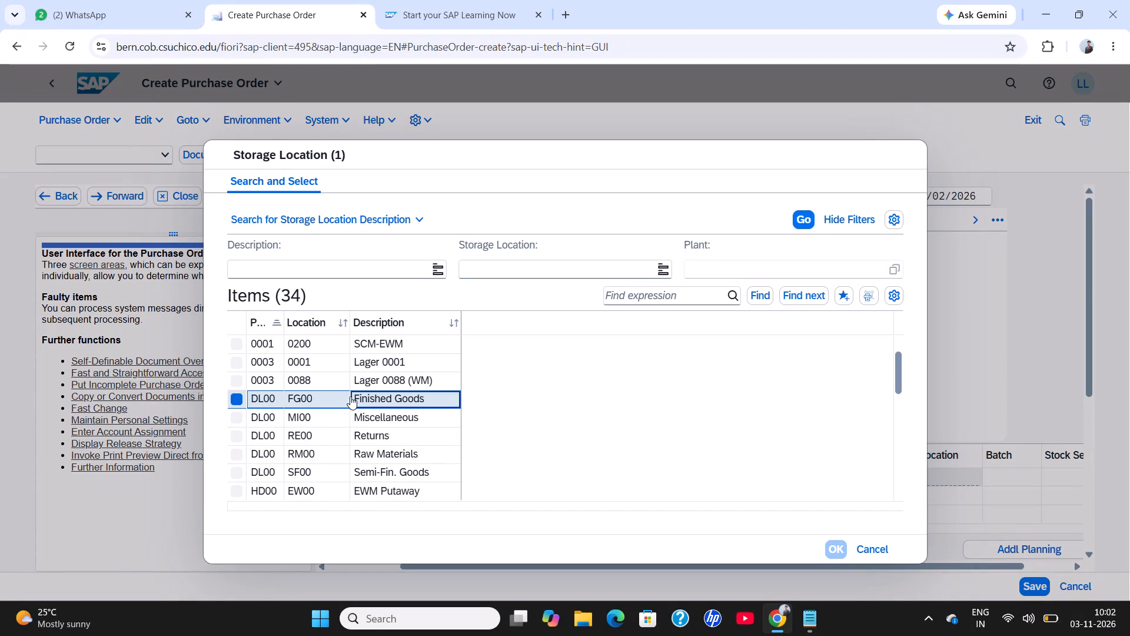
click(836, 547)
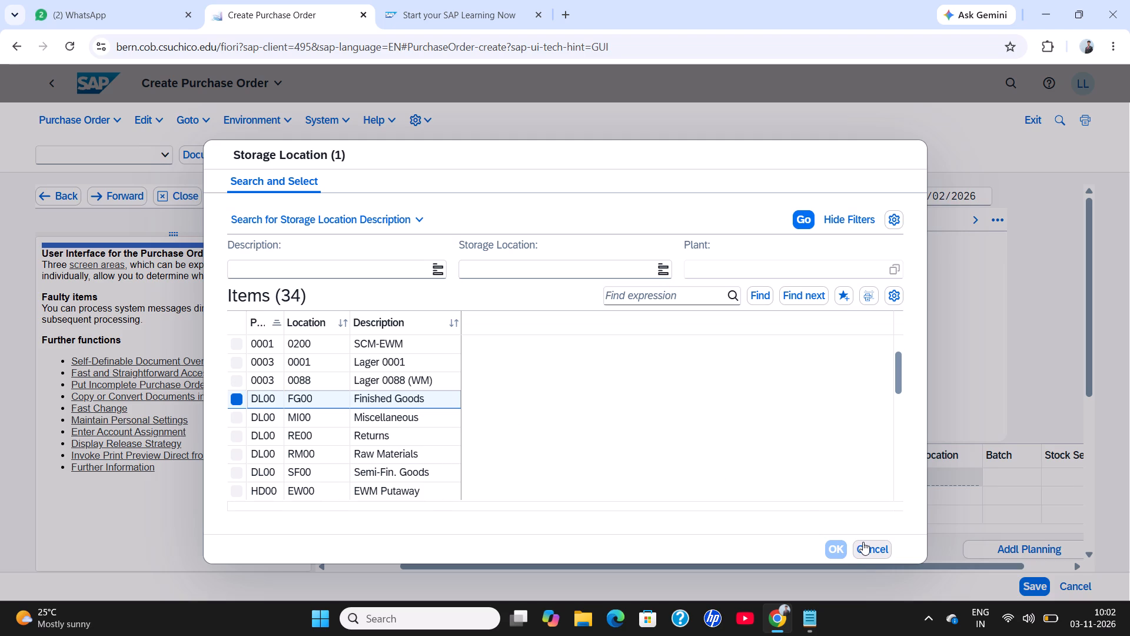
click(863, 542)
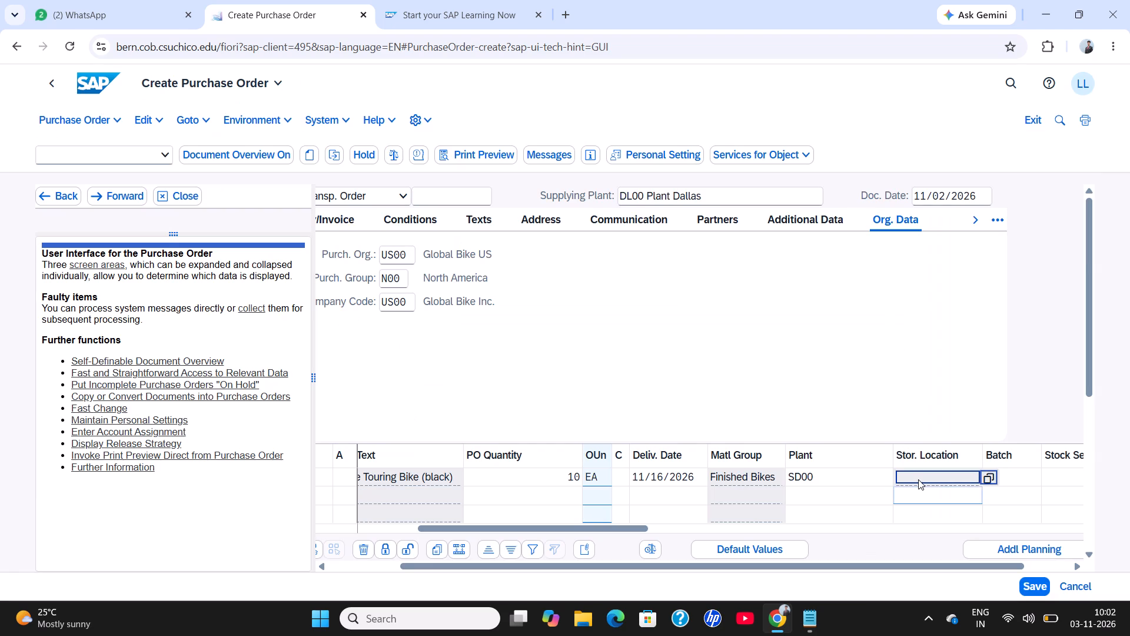
Set the item's storage location to FG00 Finished Goods of plant SD00.
click(911, 478)
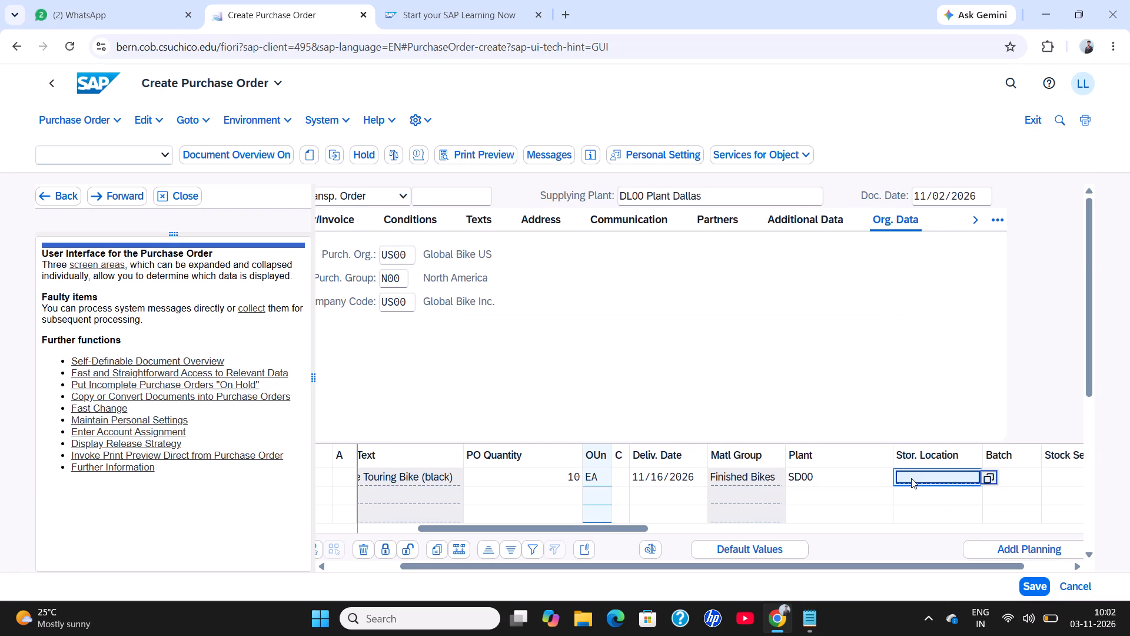
shift+double_click(911, 478)
text(FG)
text(FG)
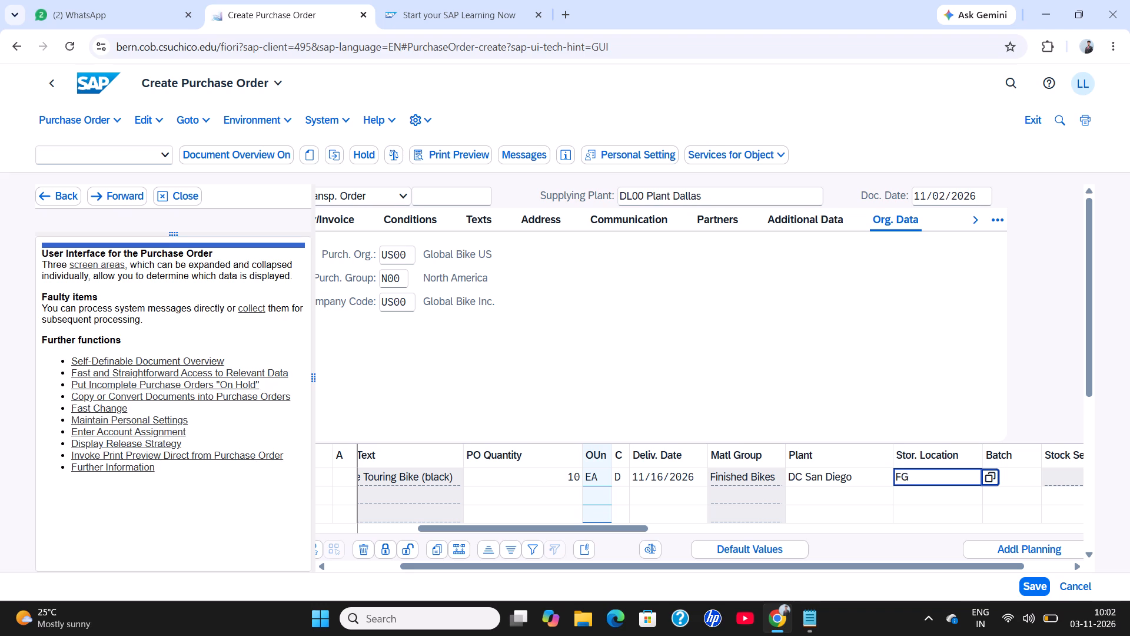
text(00)
click(985, 472)
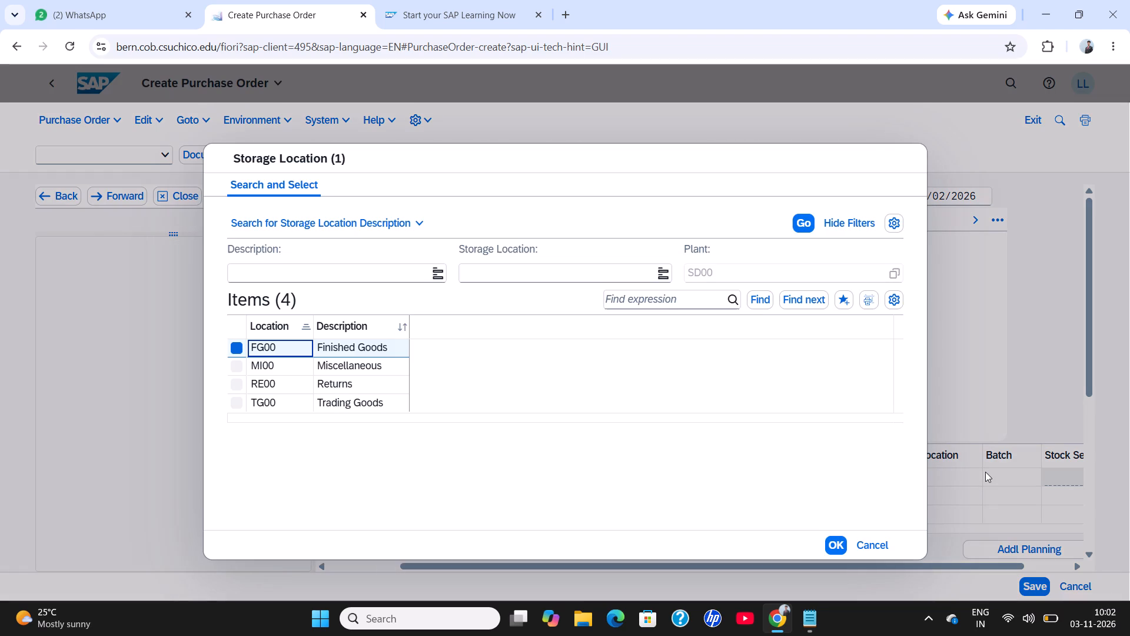
click(837, 544)
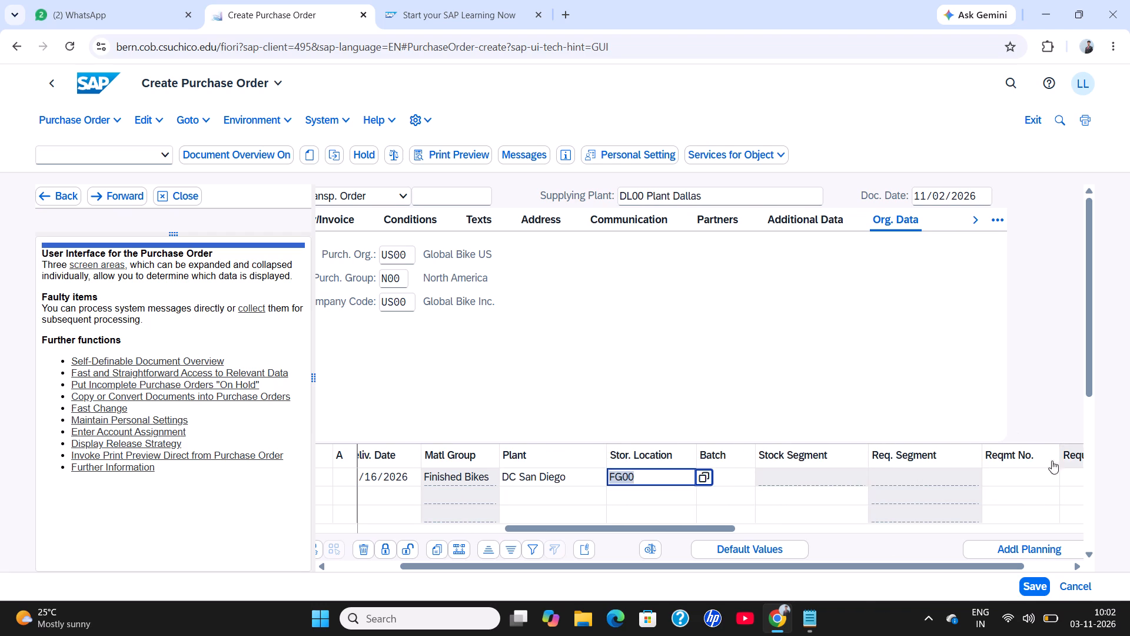
Review the completed item row and save the stock transport order despite the system messages.
scroll(890, 496, right, 2)
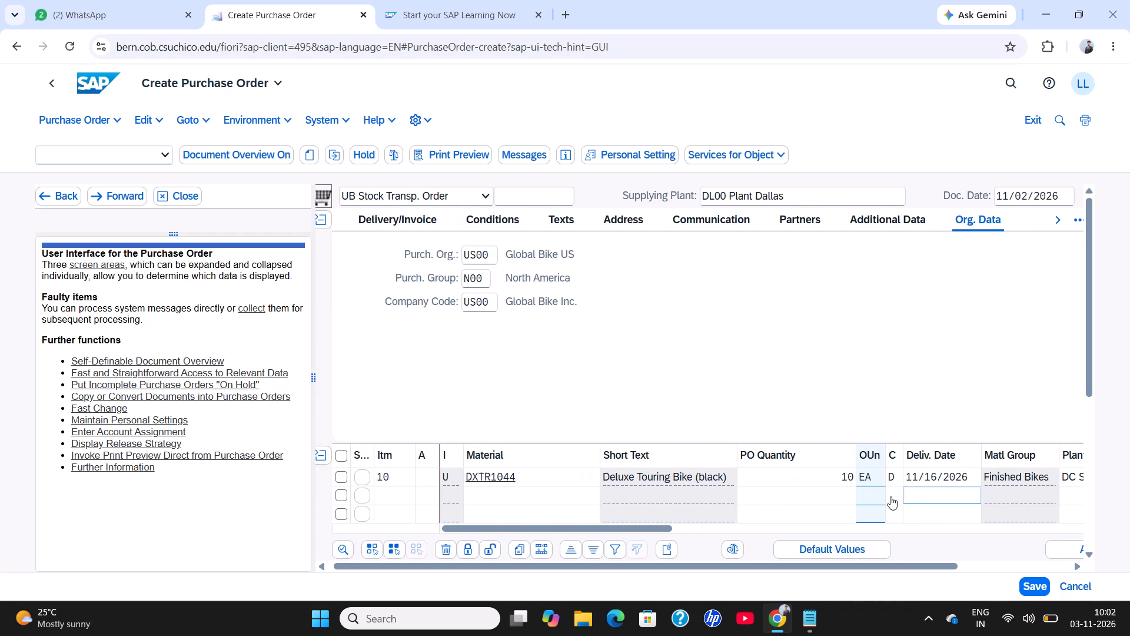
scroll(890, 496, right, 1)
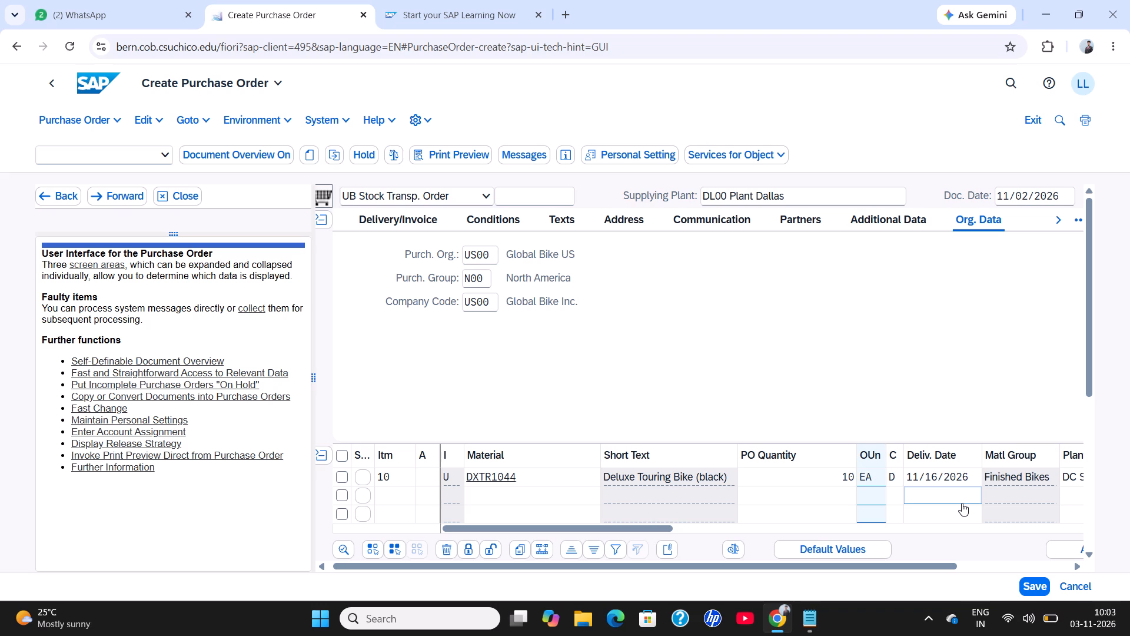
click(1034, 589)
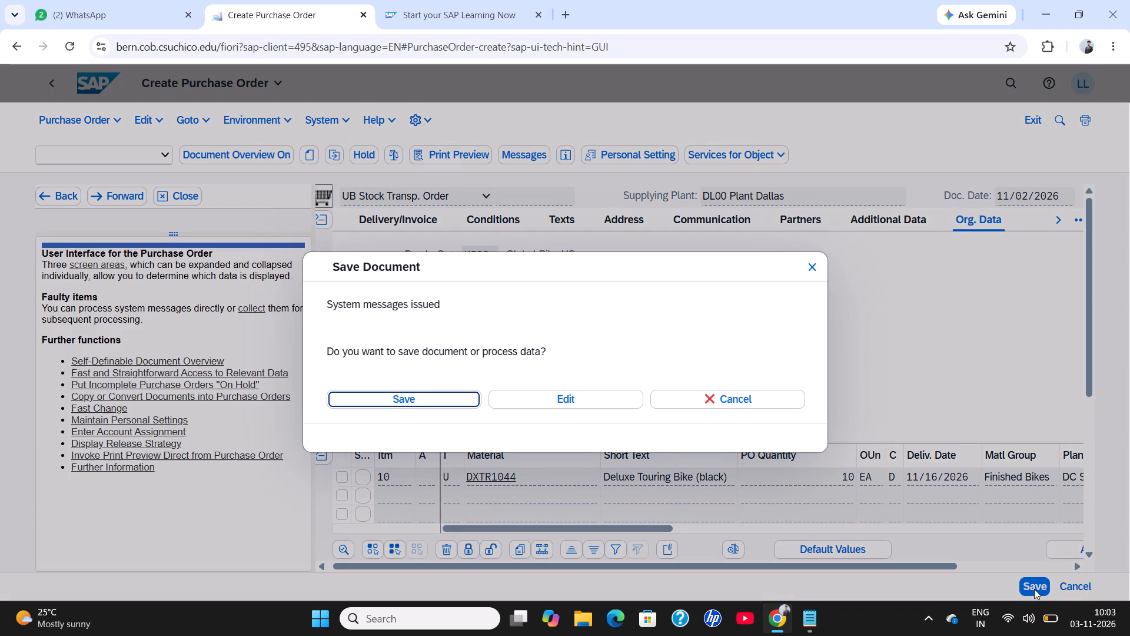
click(449, 402)
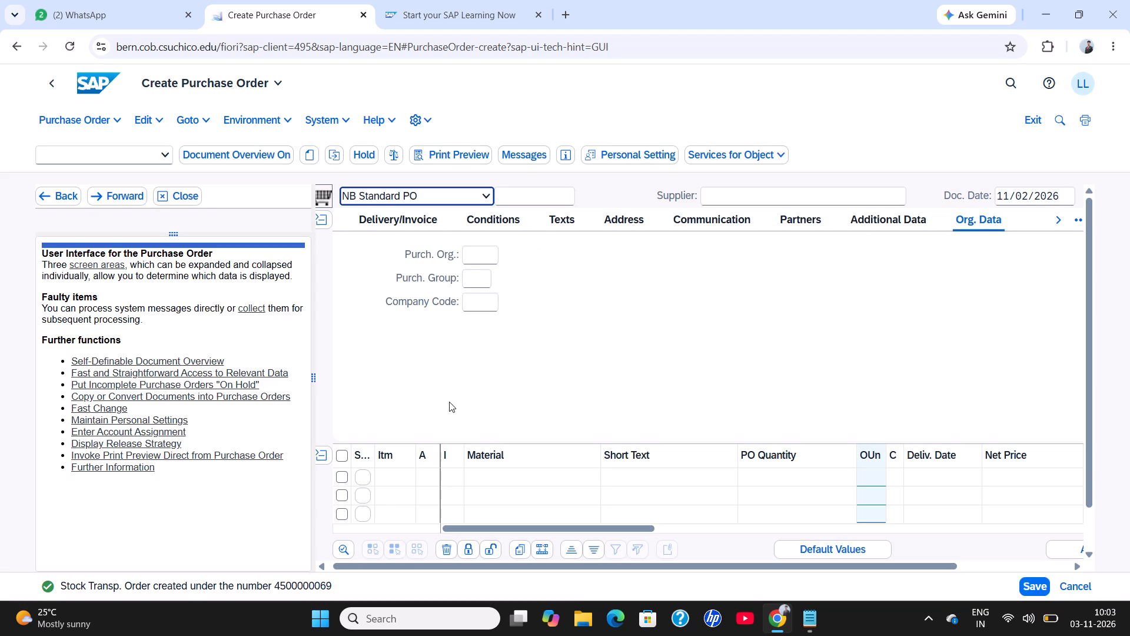
click(449, 402)
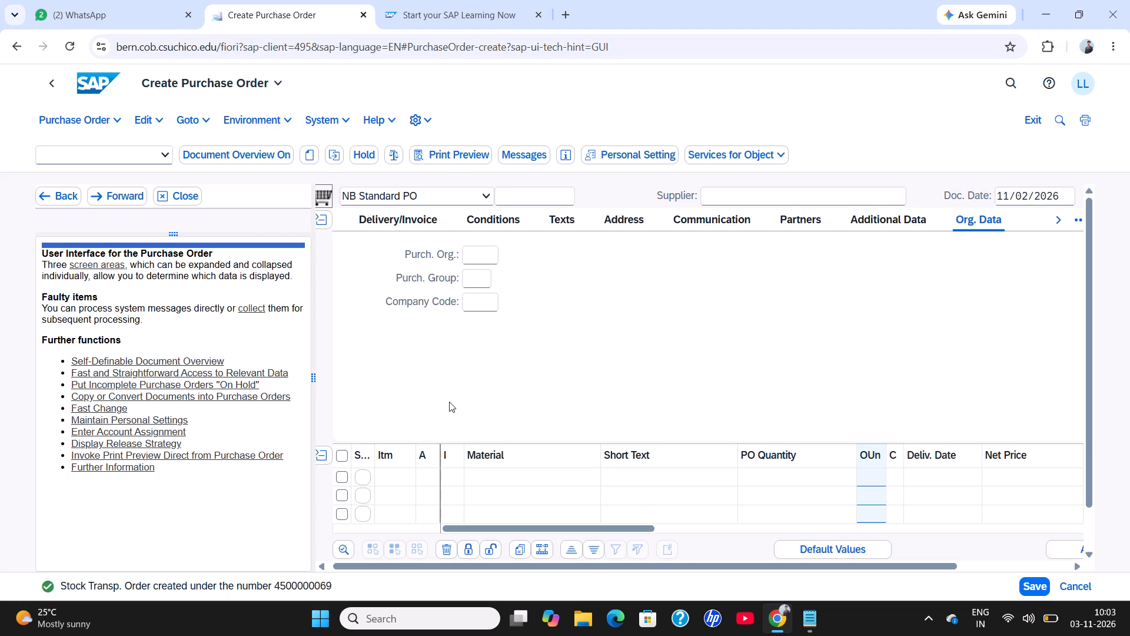
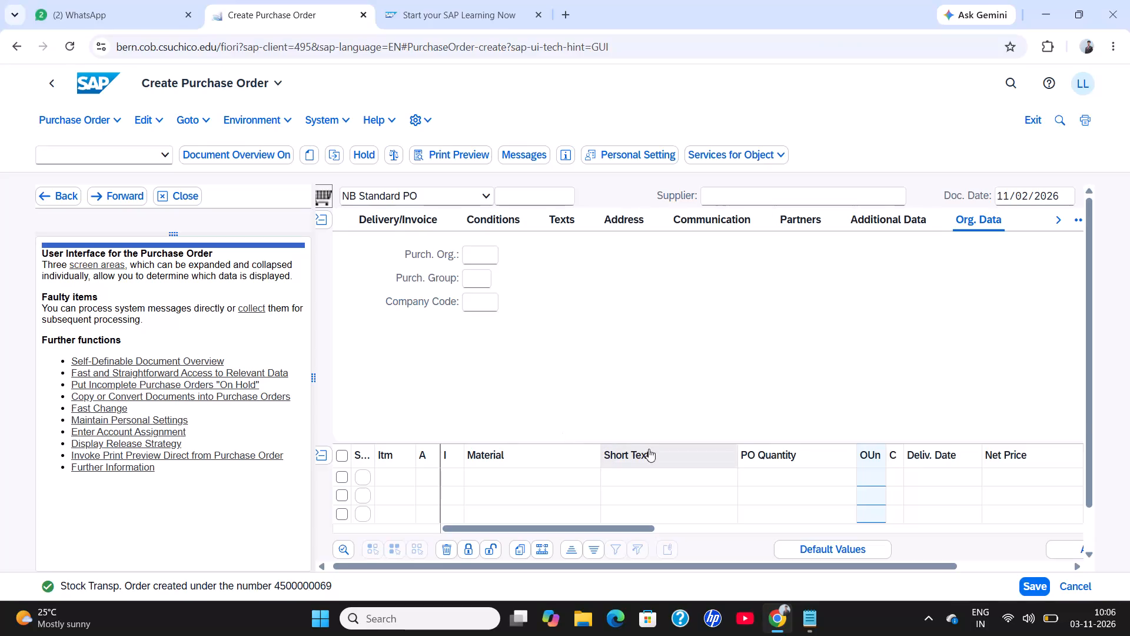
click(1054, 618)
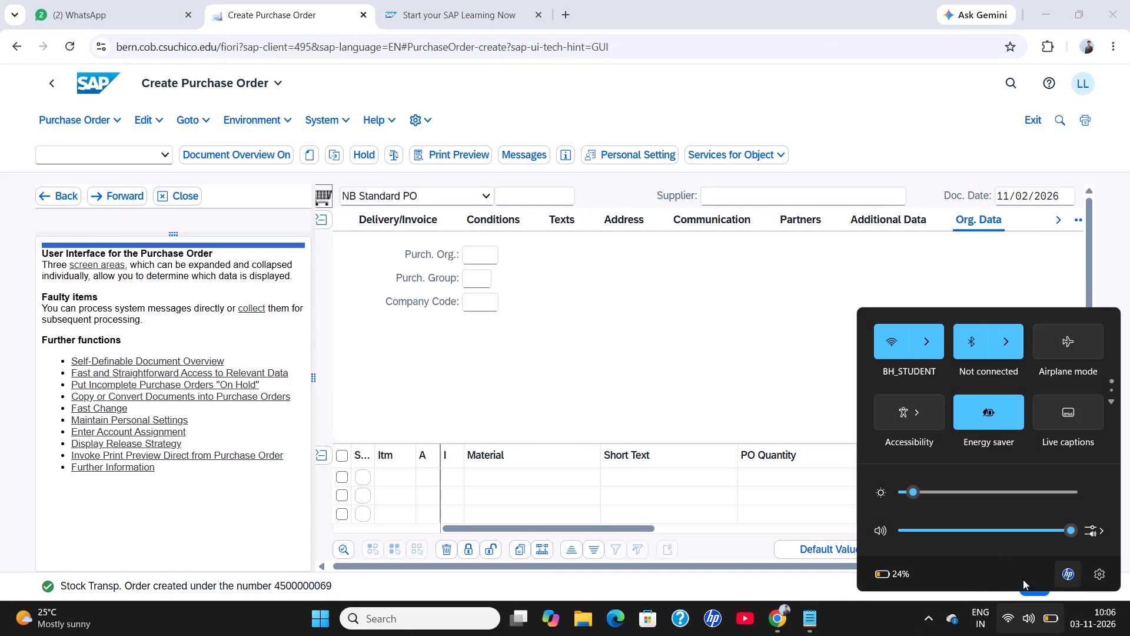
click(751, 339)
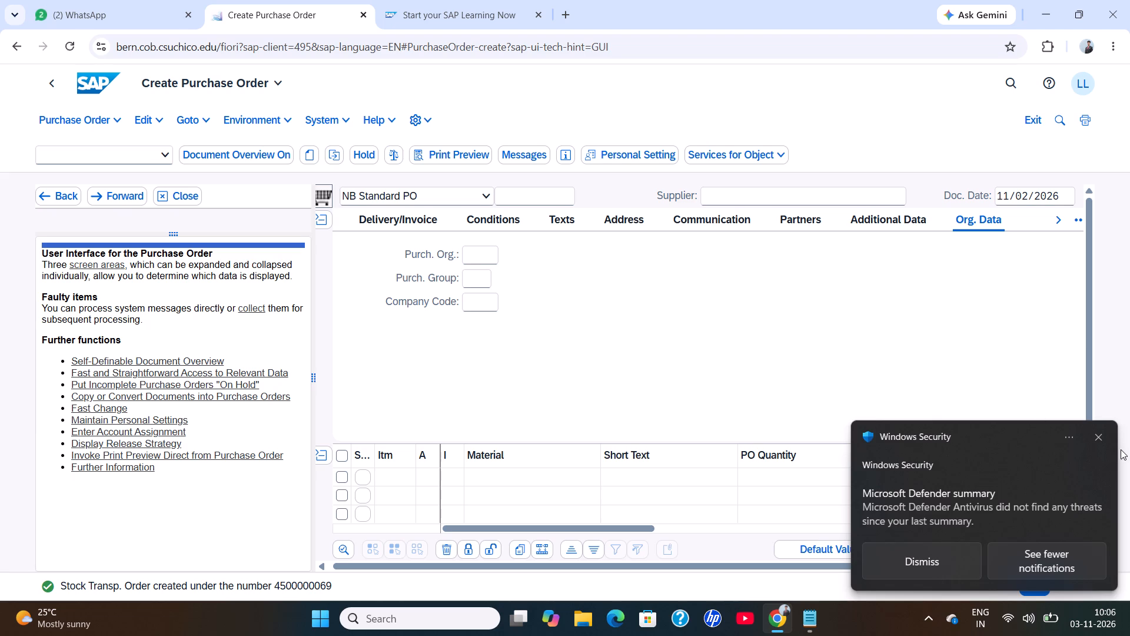
Close the Microsoft Defender summary notification covering the purchase order form.
click(1105, 438)
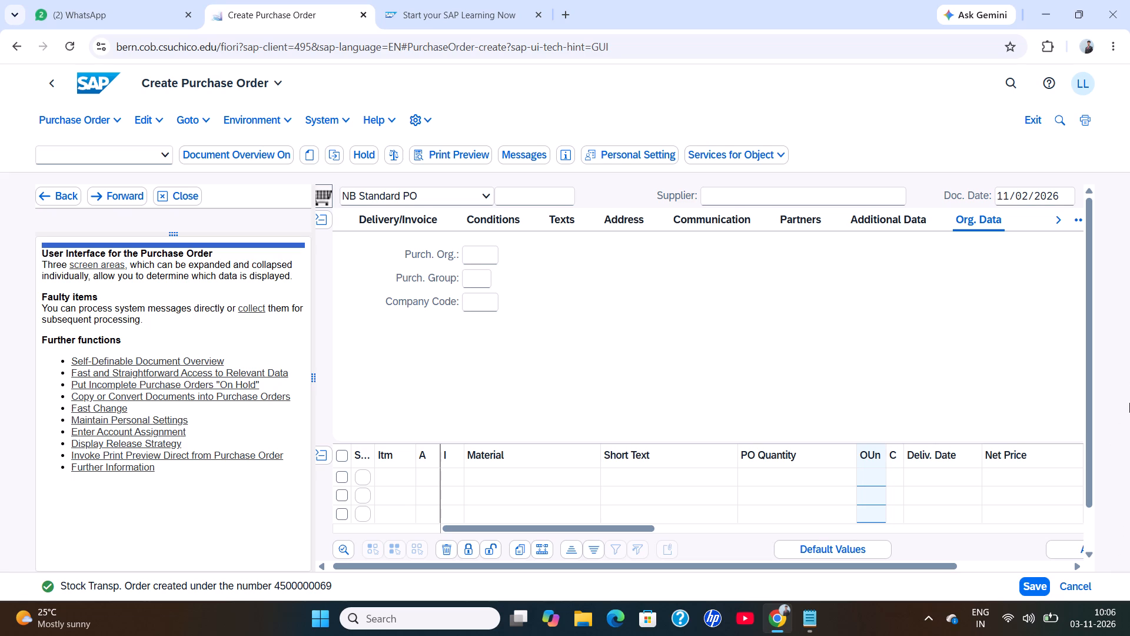
click(1006, 339)
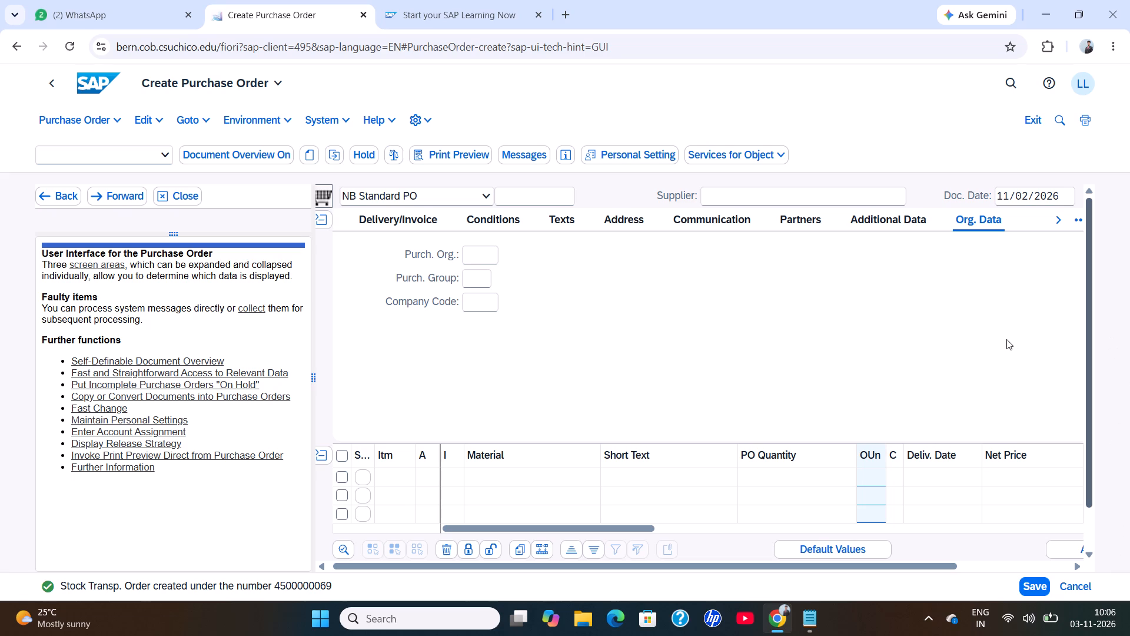
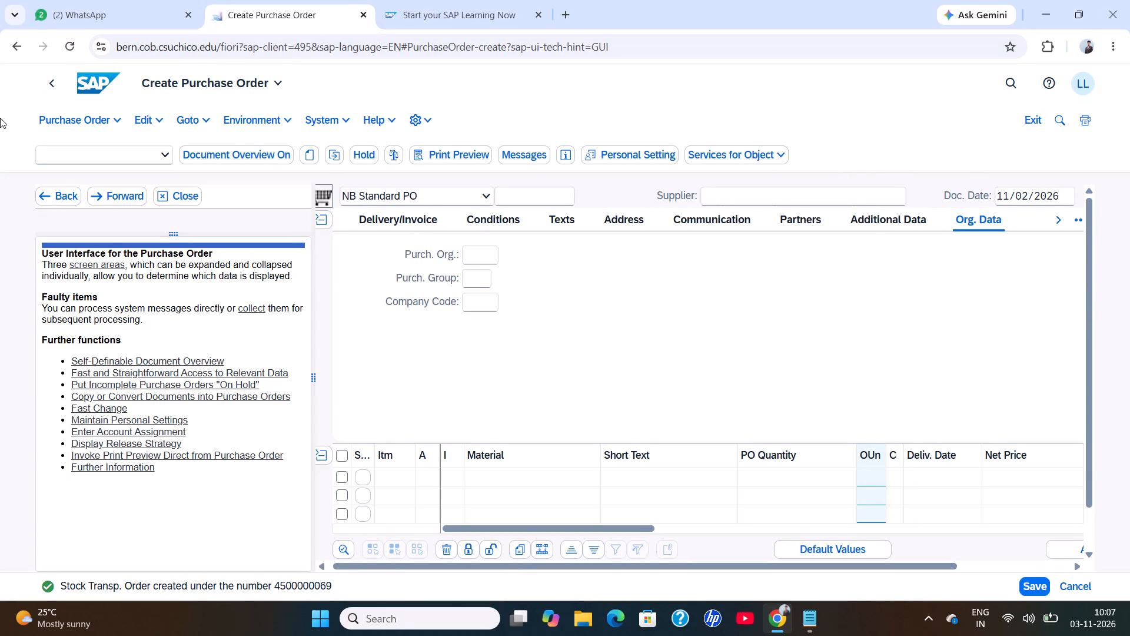
Leave the purchase order form and open the Display Stock Overview app in the Warehouse Management area's Plant Manager section.
click(85, 79)
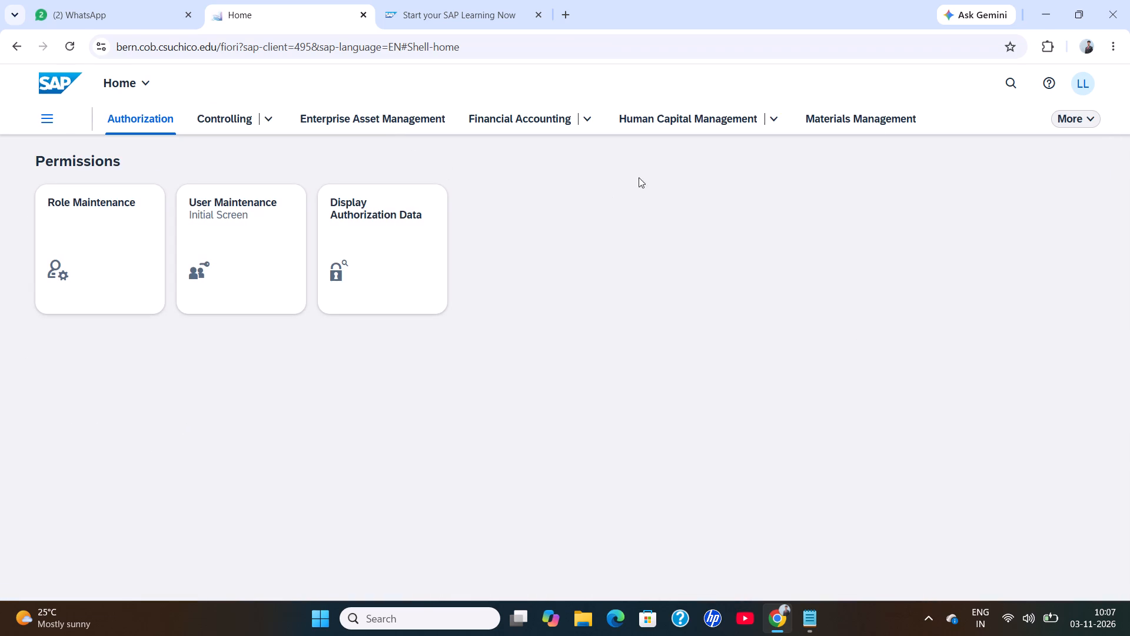
click(1067, 118)
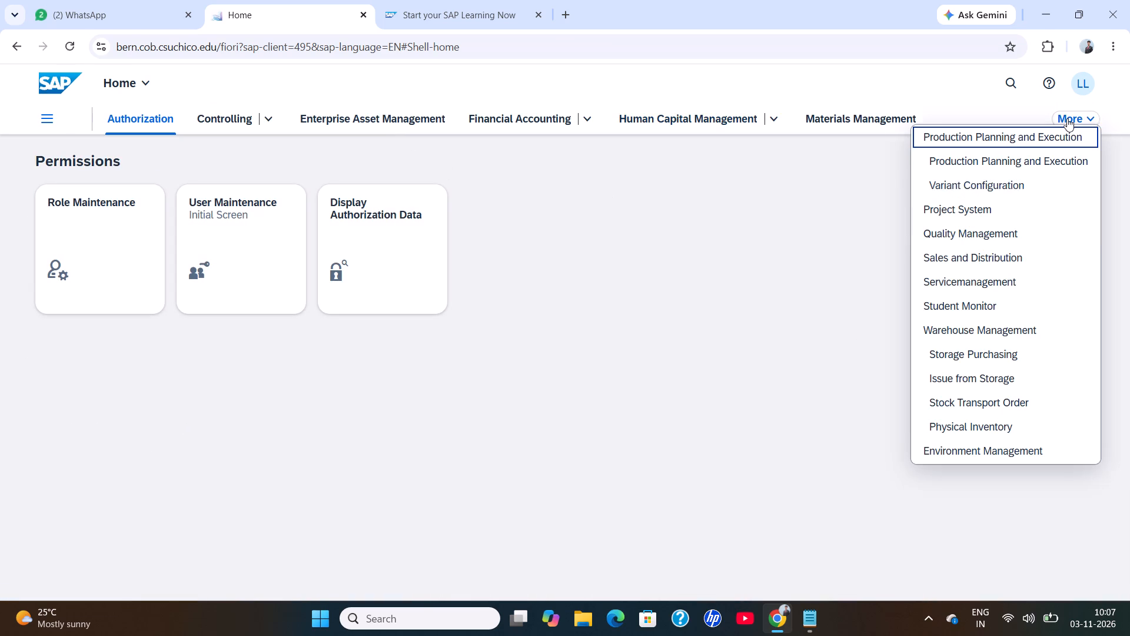
click(1025, 329)
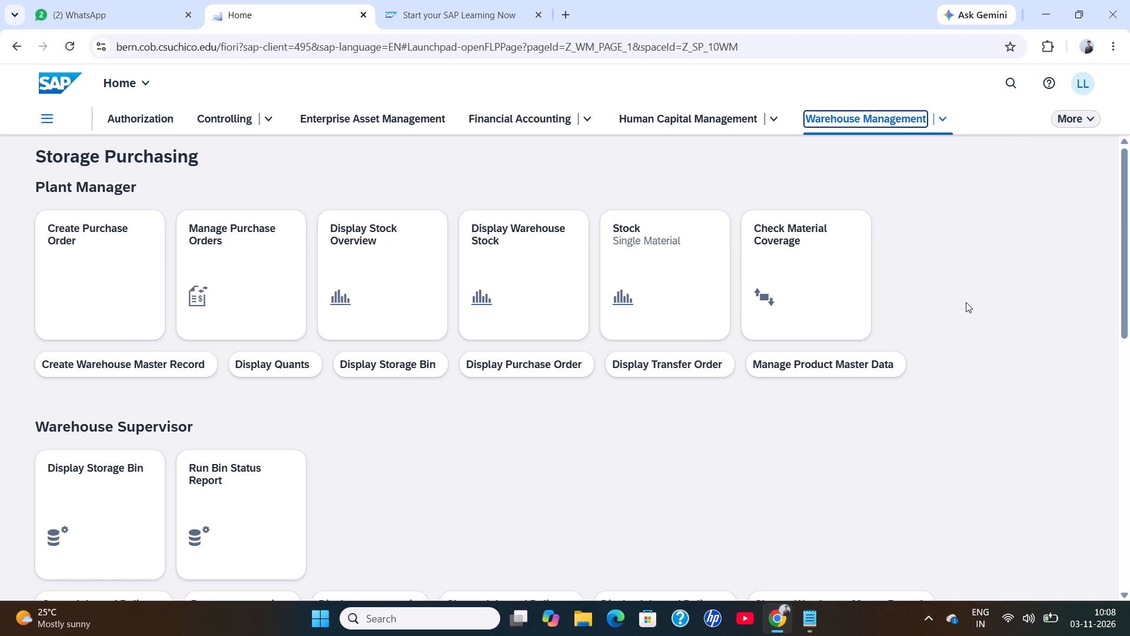
scroll(916, 326, down, 3)
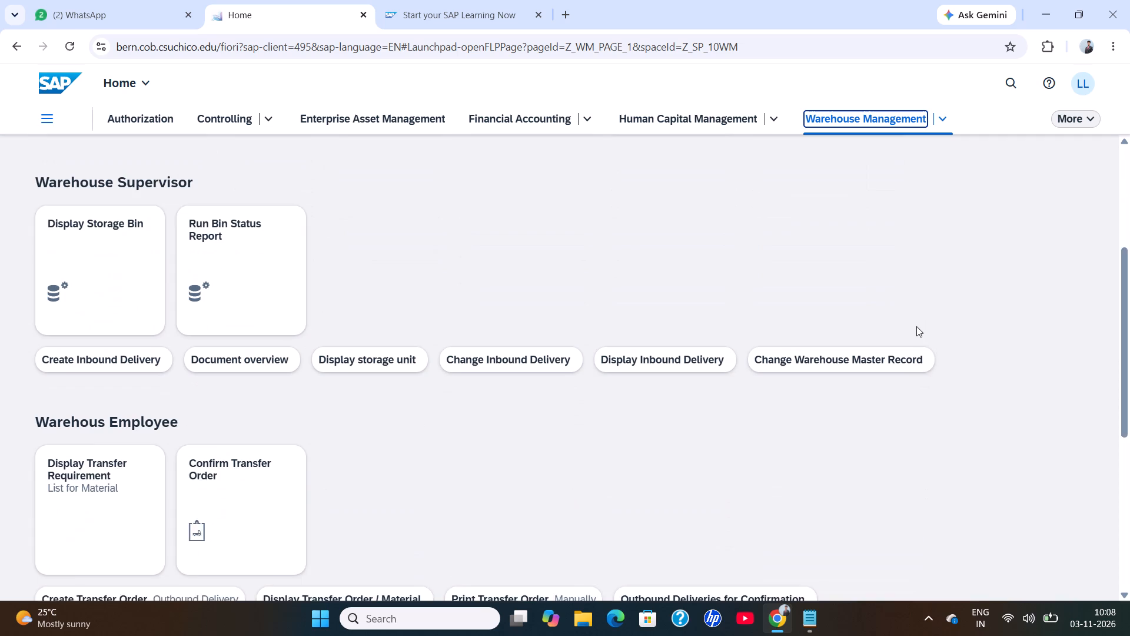
scroll(916, 326, down, 4)
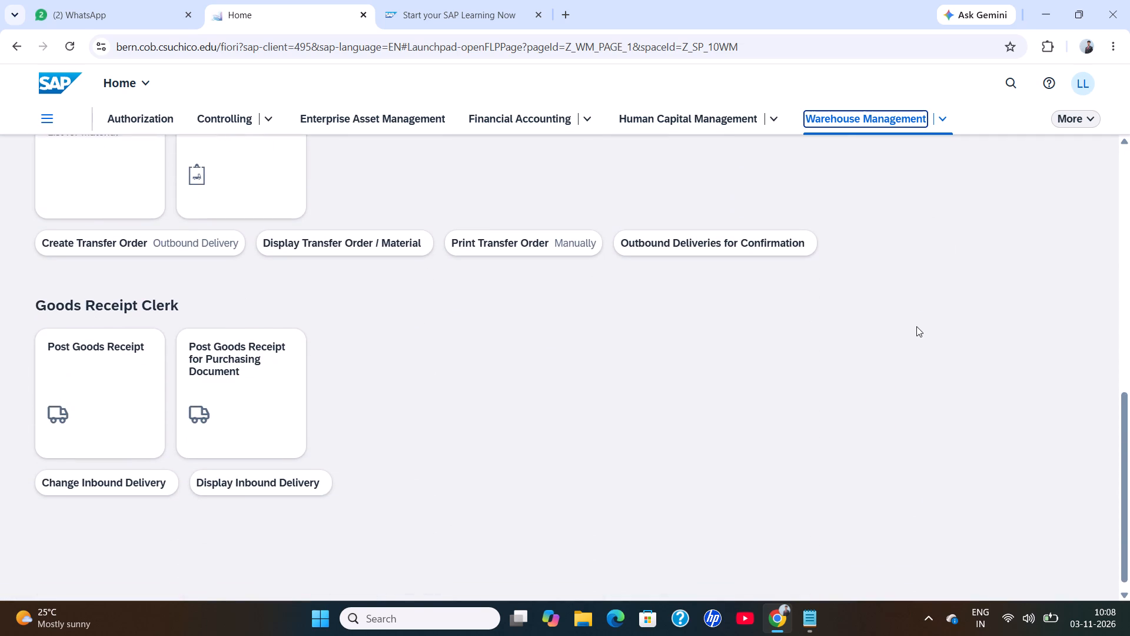
scroll(916, 326, down, 1)
scroll(916, 326, up, 8)
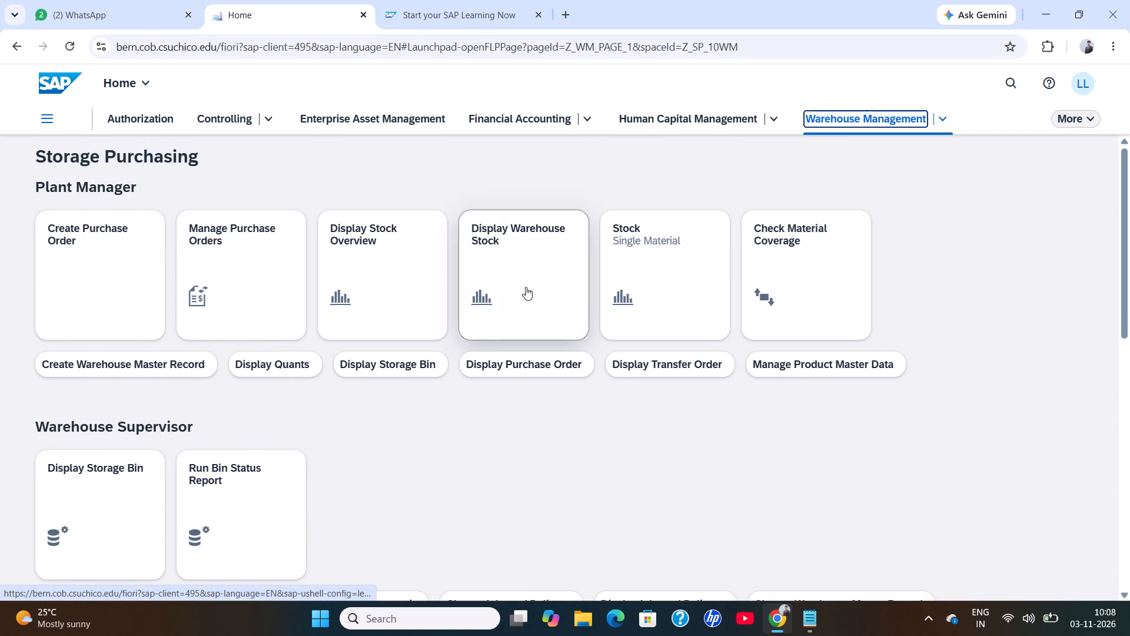
click(409, 280)
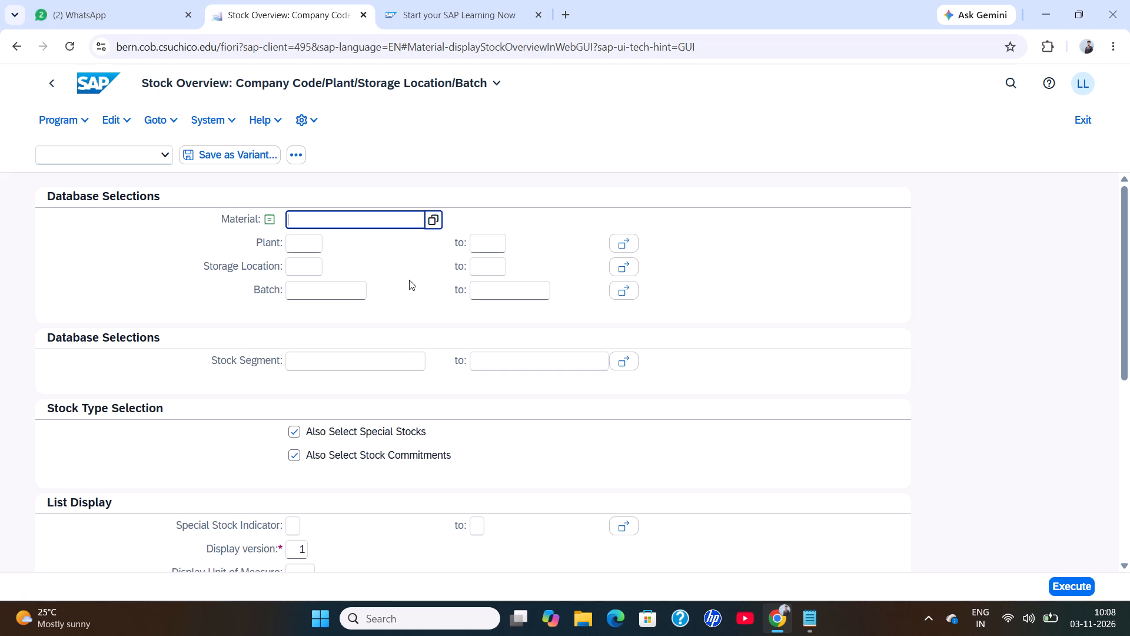
Run the stock overview for material DXTR1044, the black deluxe touring bike, without plant or storage location restrictions.
text(DXTR)
key(1)
key(0)
text(44)
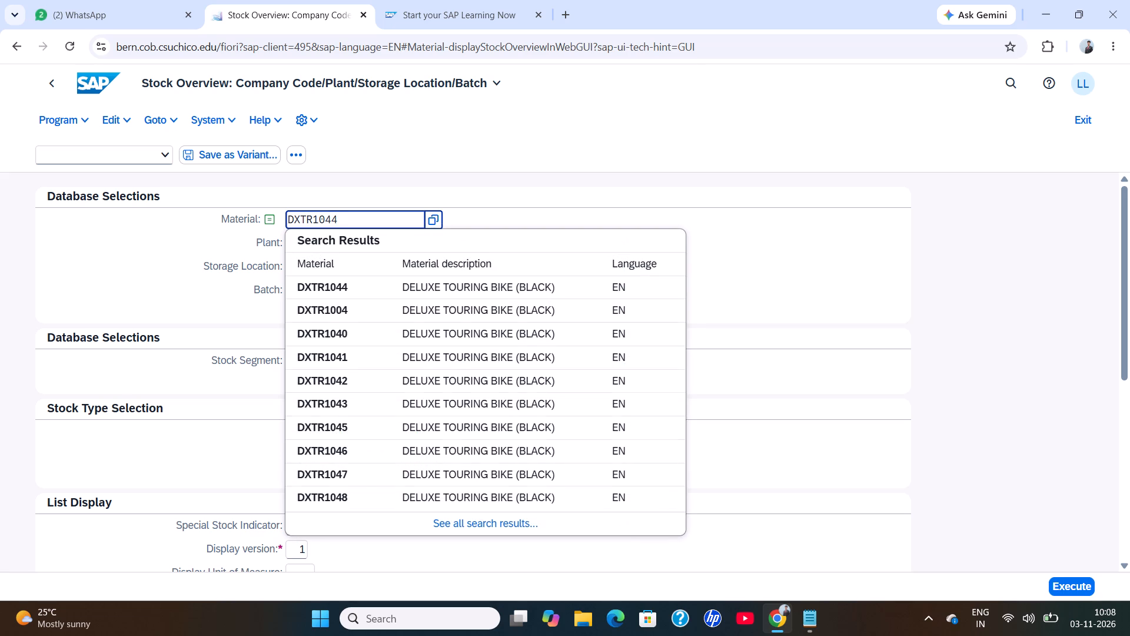
click(396, 284)
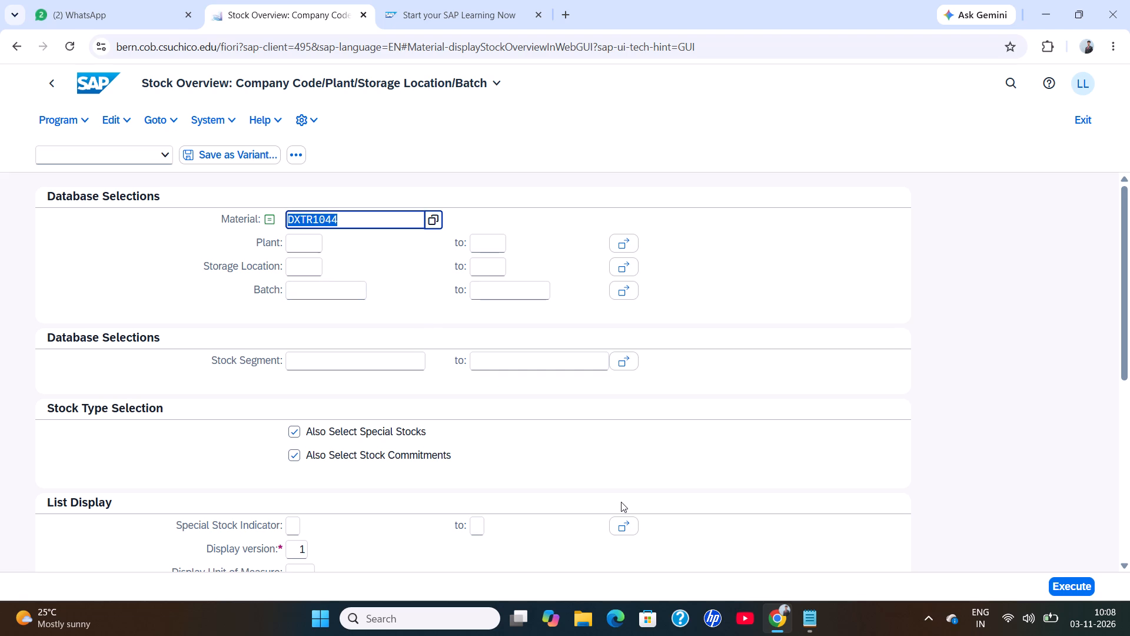
click(1084, 581)
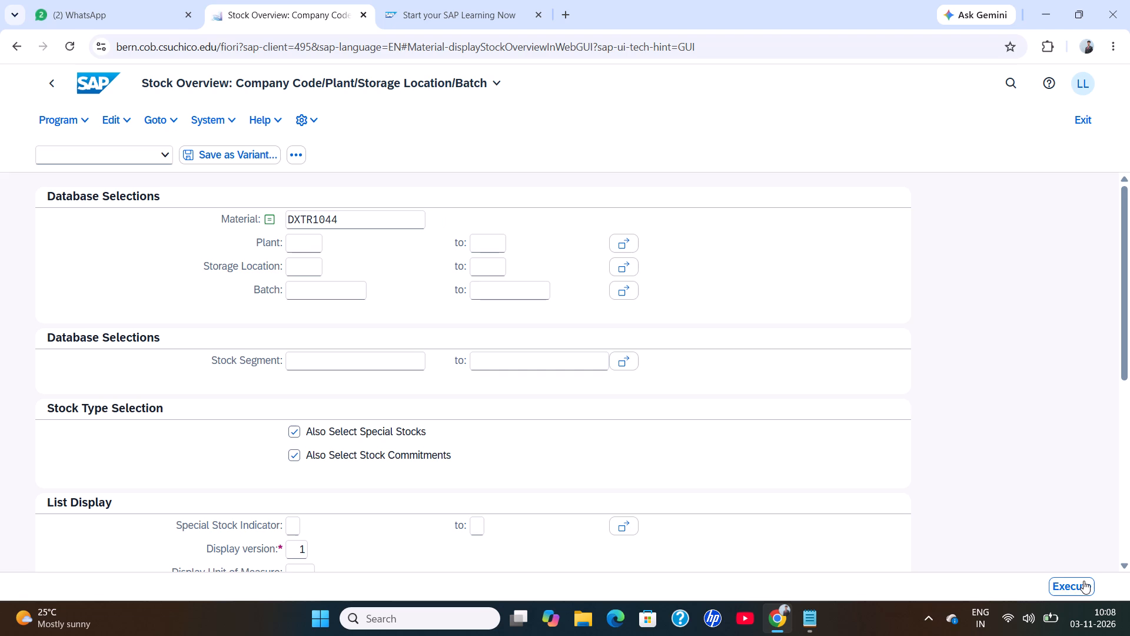
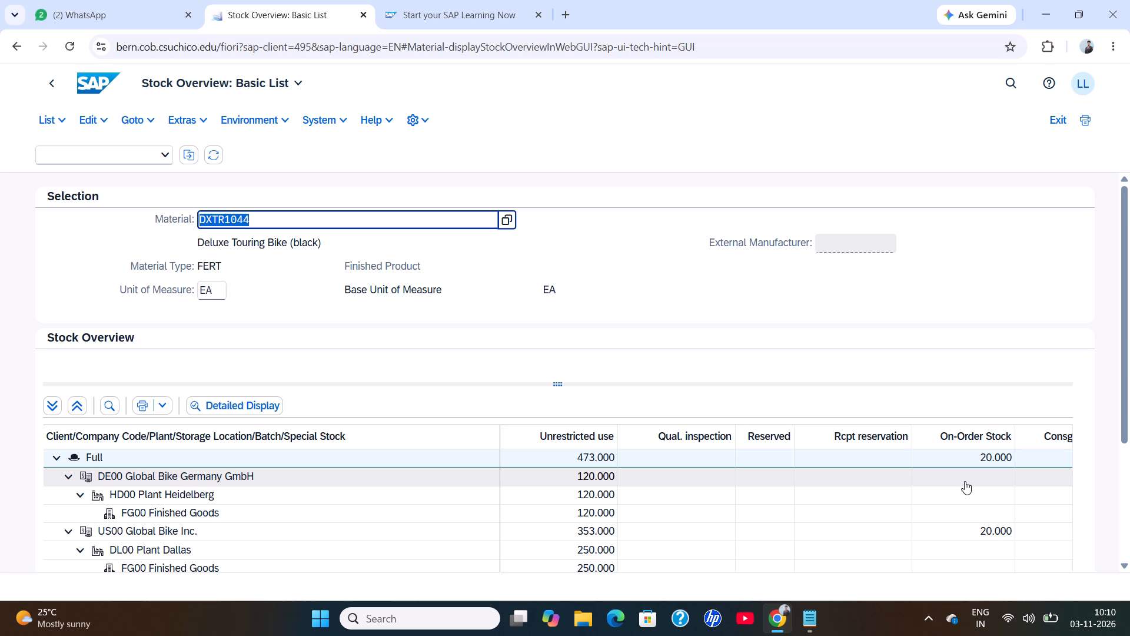
Examine all stock category columns for DXTR1044 across the Heidelberg, Dallas, Miami and San Diego plants, including on-order and in-transit stock.
scroll(995, 468, down, 3)
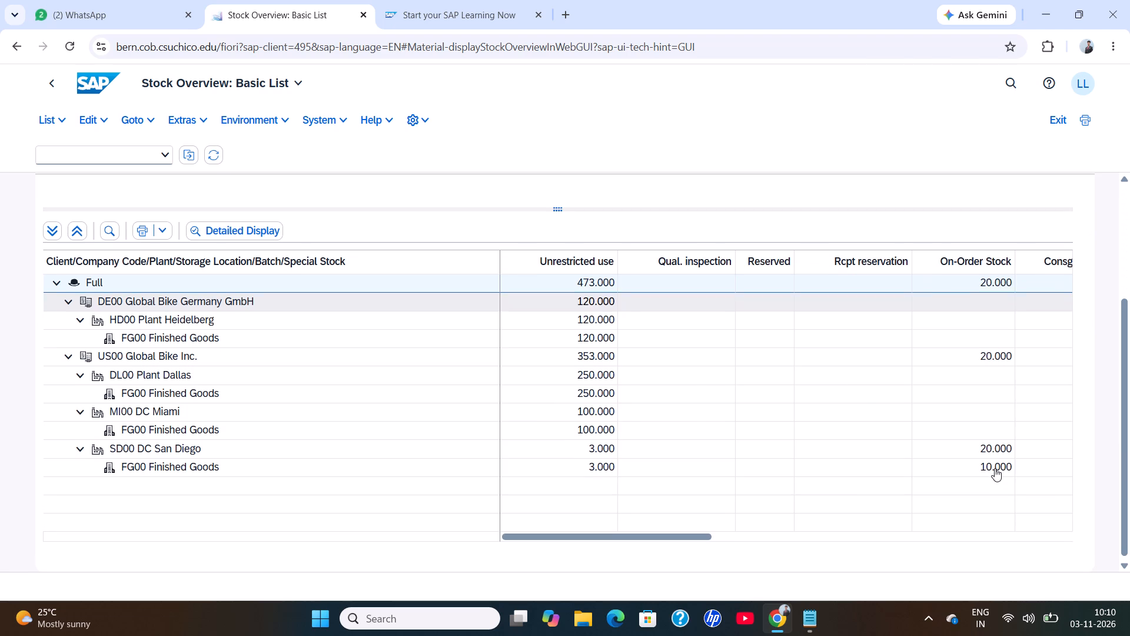
scroll(995, 468, left, 4)
scroll(995, 468, right, 4)
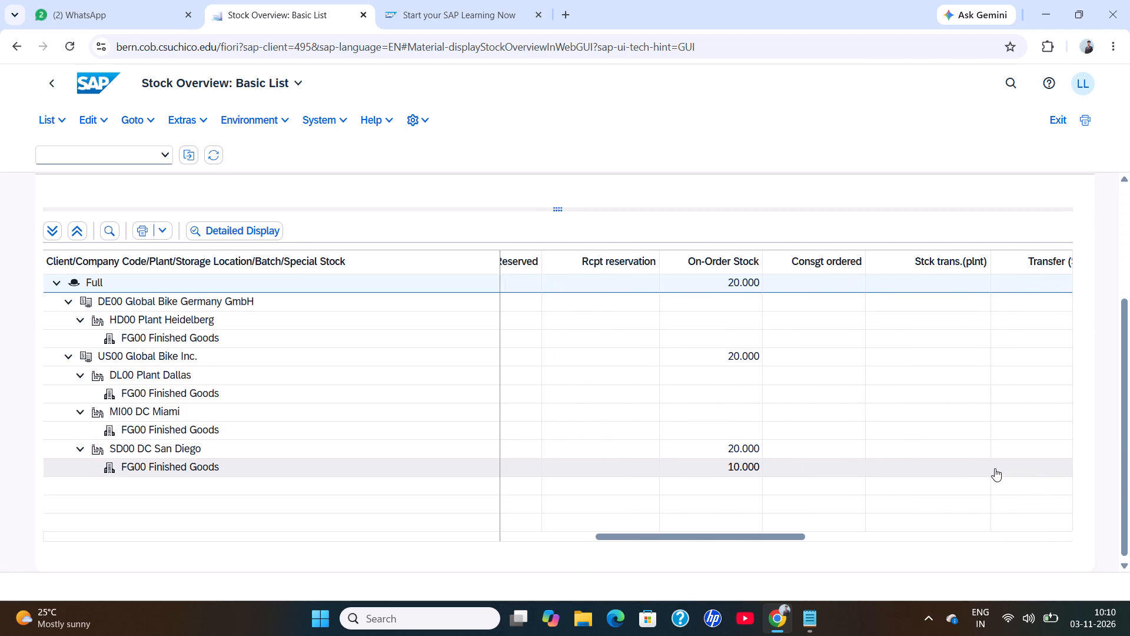
scroll(995, 468, down, 1)
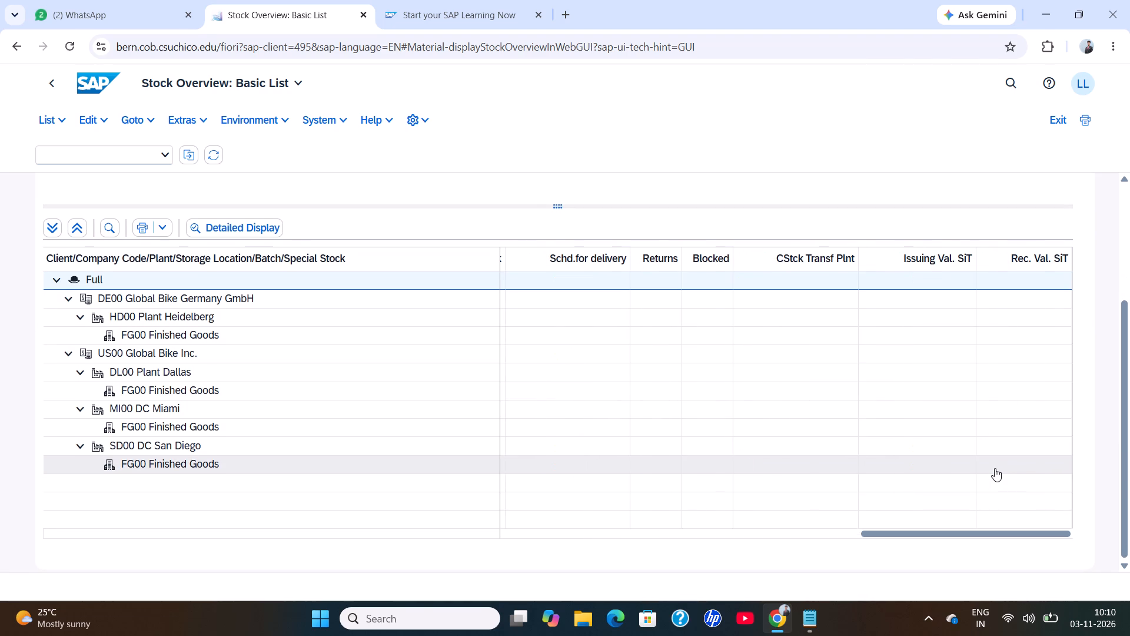
scroll(930, 426, right, 2)
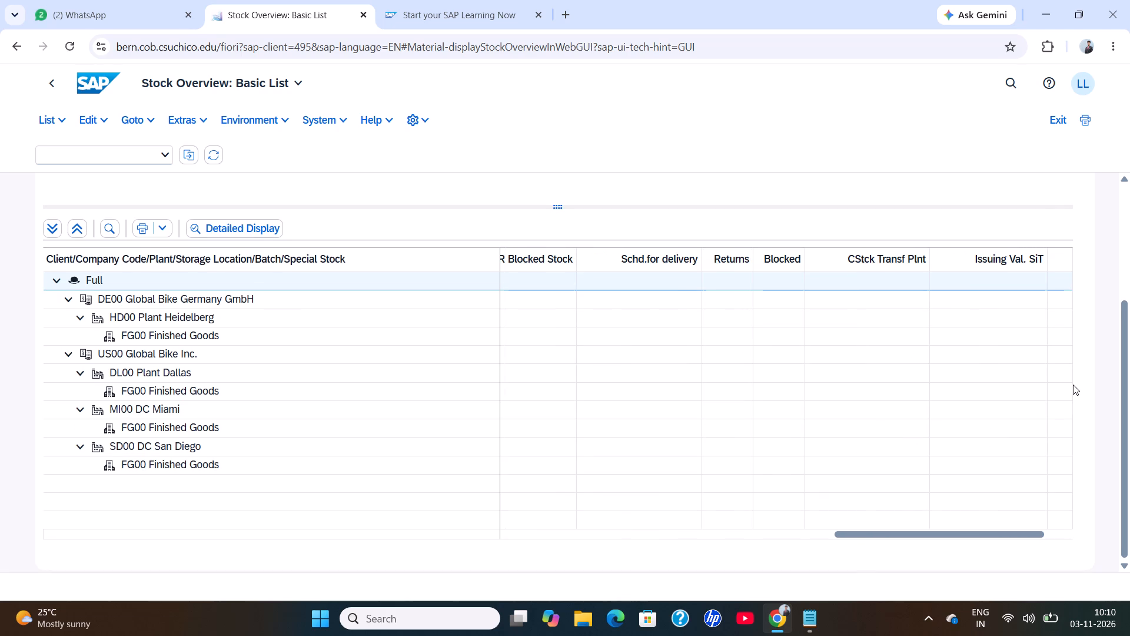
scroll(972, 379, right, 5)
scroll(898, 353, right, 1)
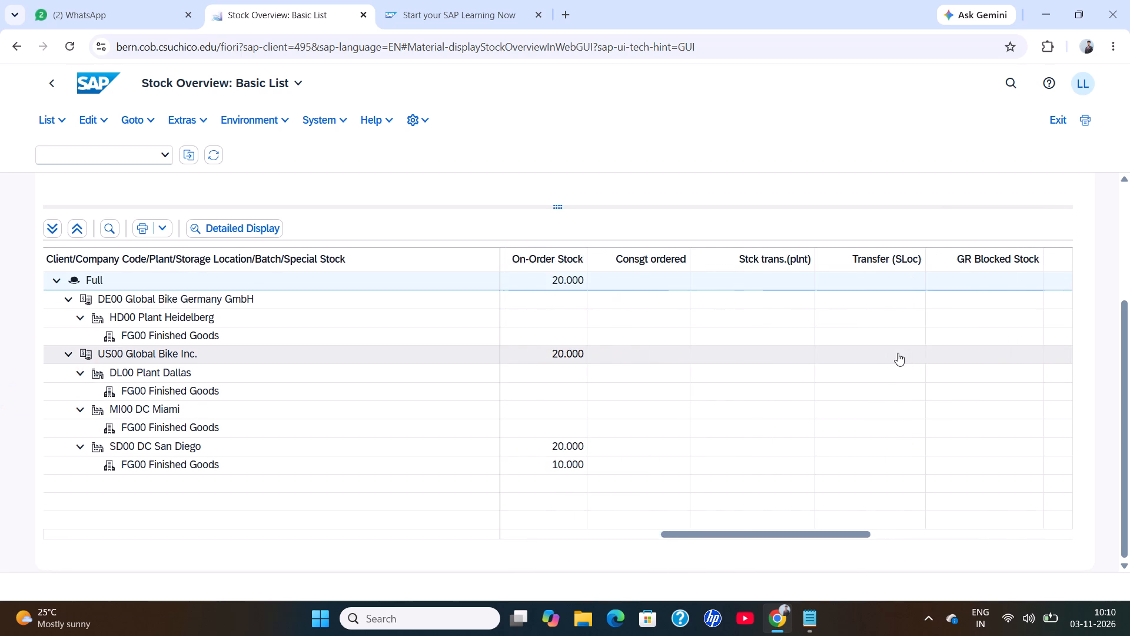
scroll(898, 353, right, 1)
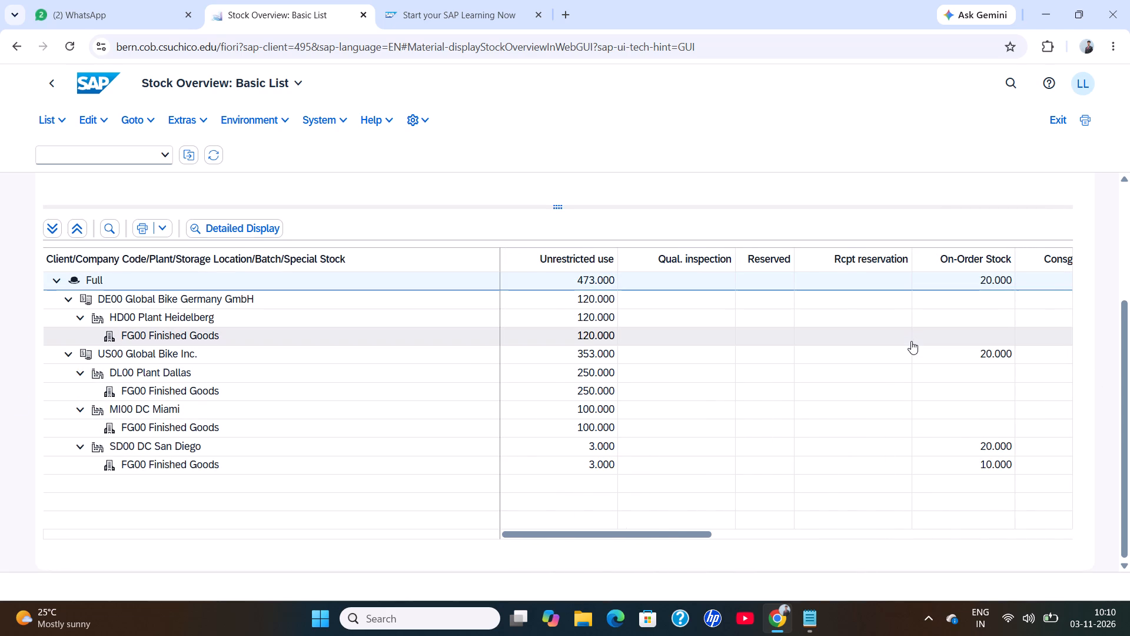
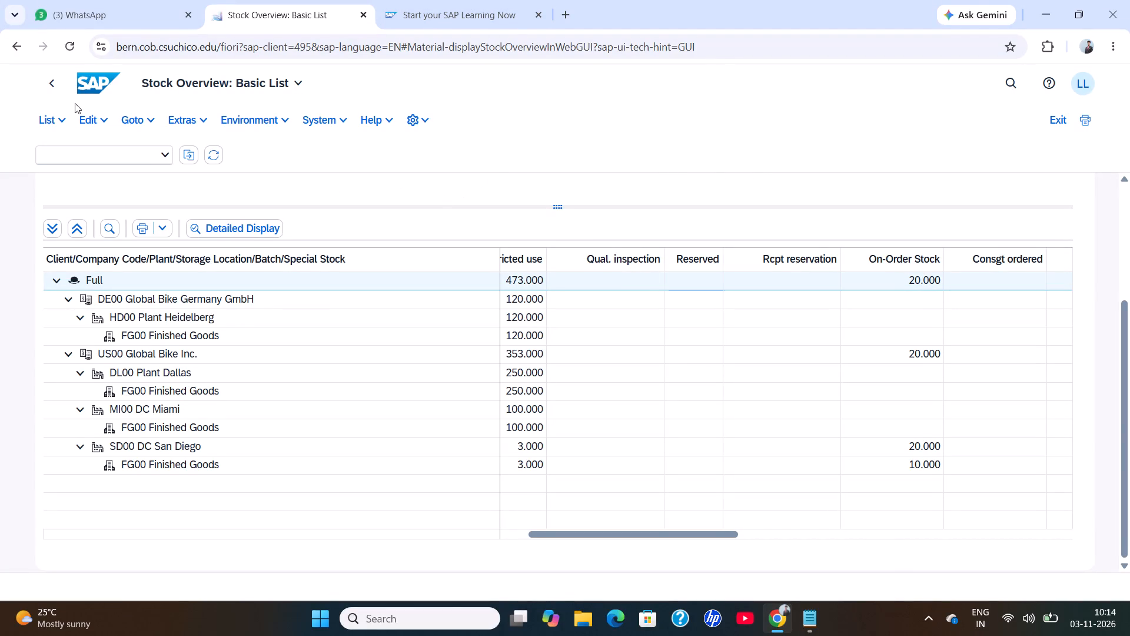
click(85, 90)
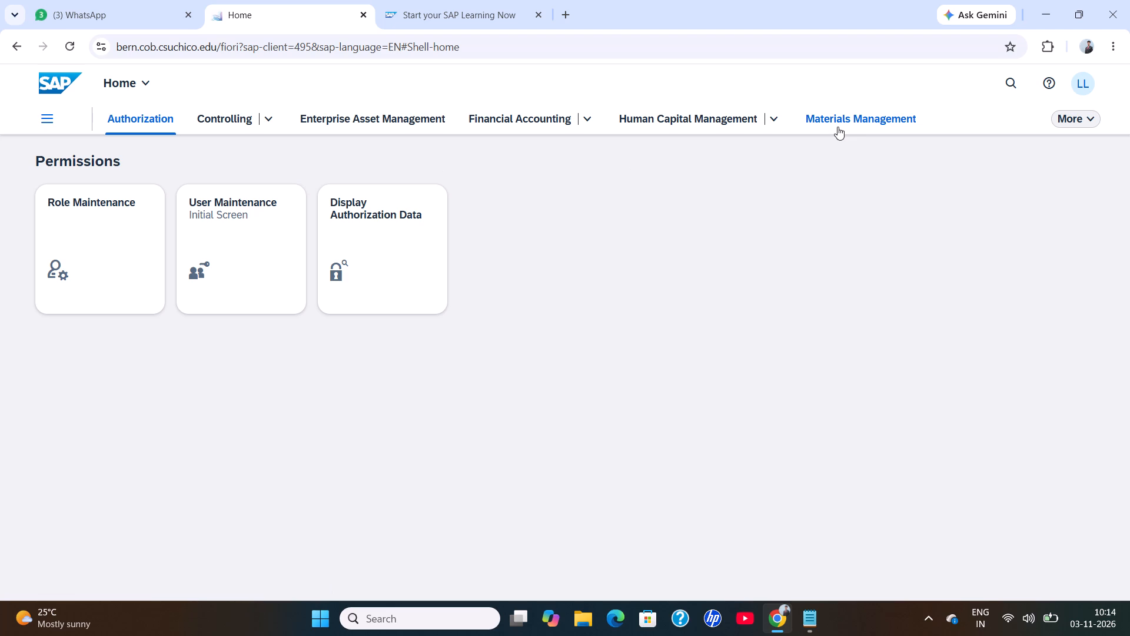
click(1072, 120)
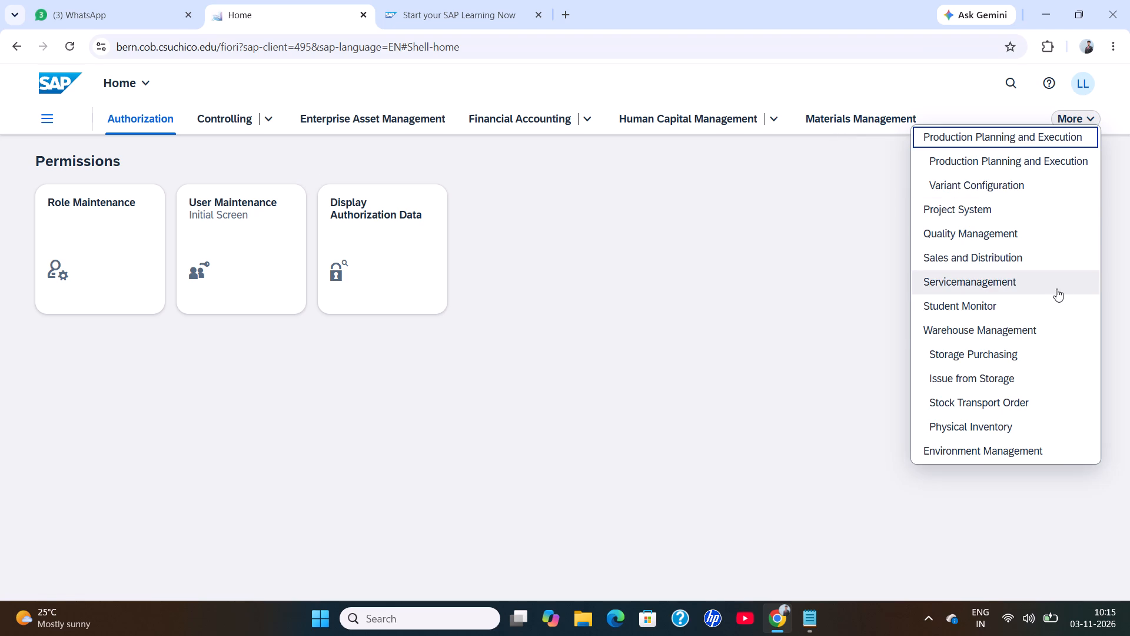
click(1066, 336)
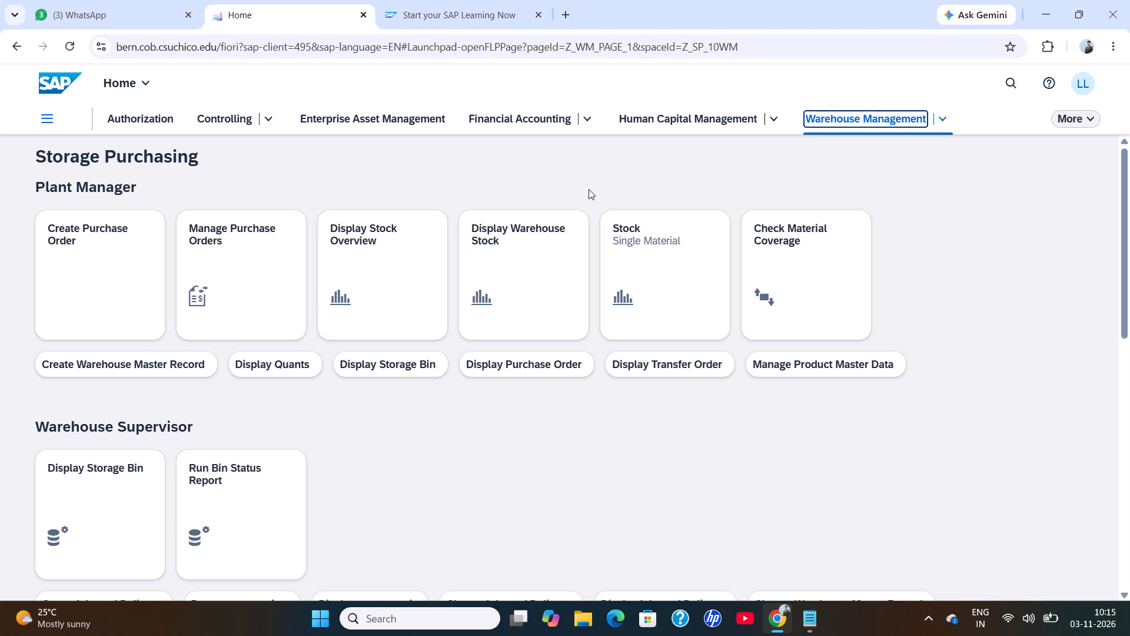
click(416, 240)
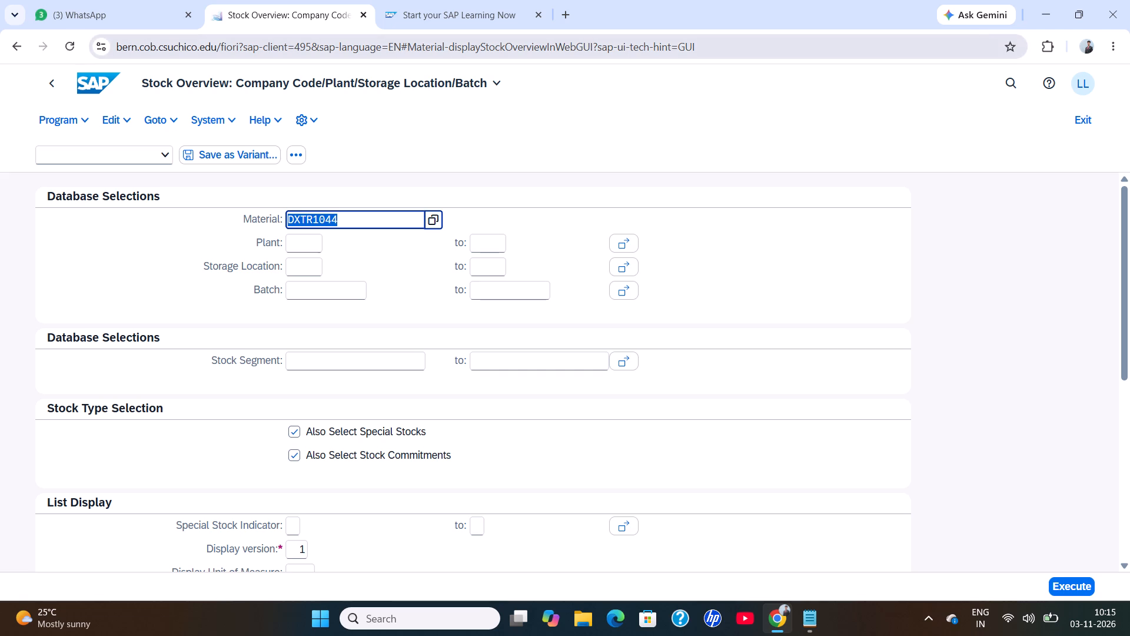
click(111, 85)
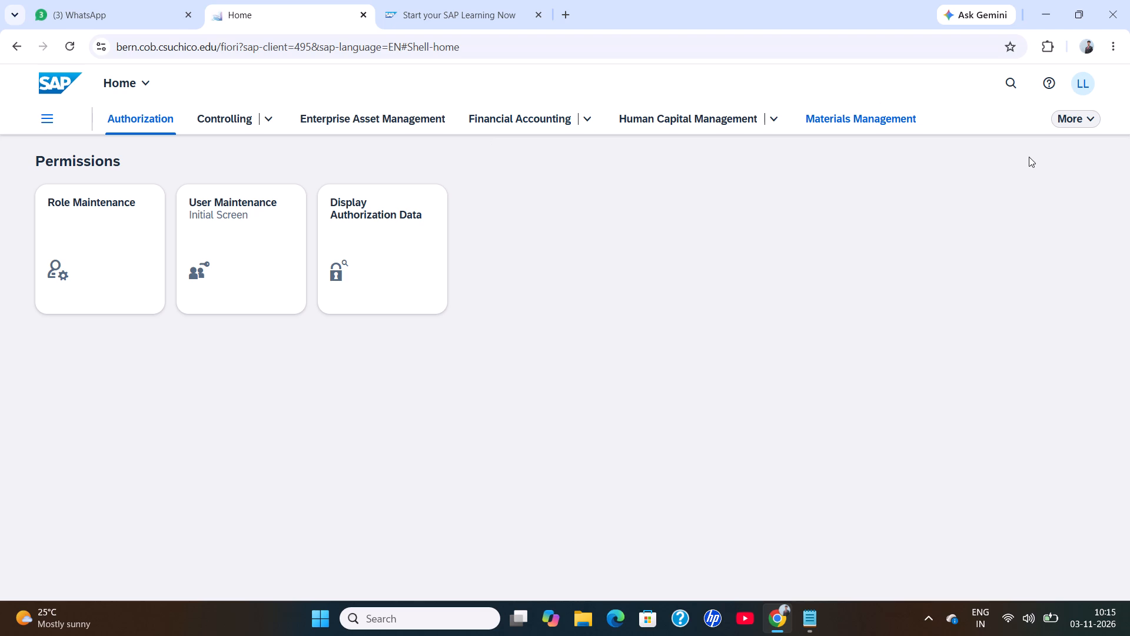
Run the Display Warehouse Stock report from Warehouse Management for material DXTR1044 and review its stock quantities and values at every plant.
click(1075, 114)
click(1075, 114)
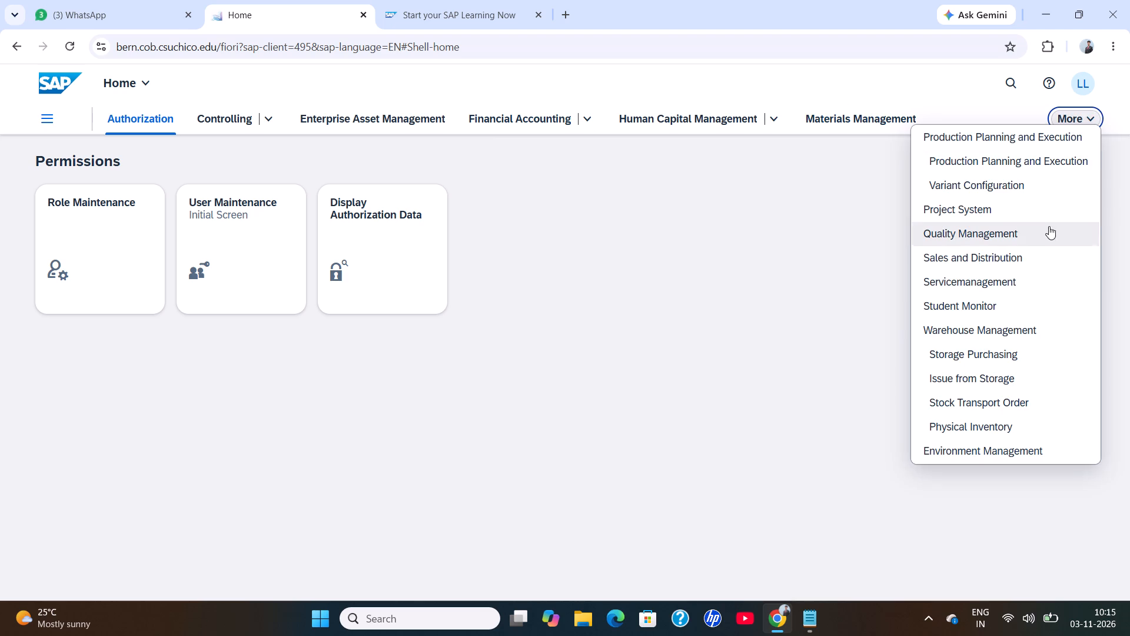
click(1053, 337)
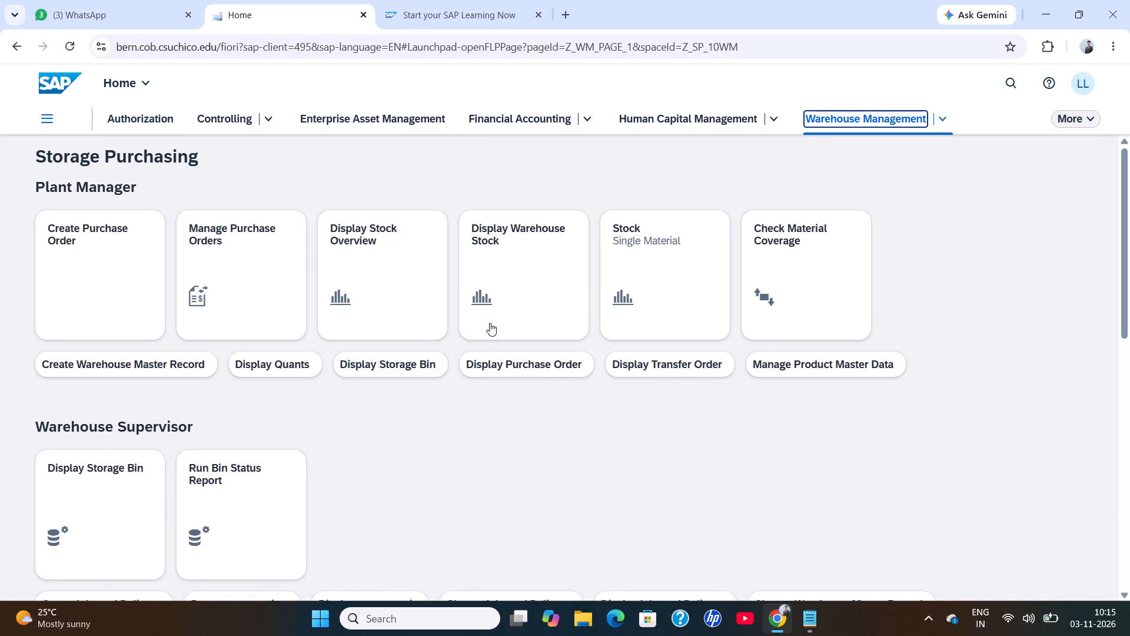
click(480, 290)
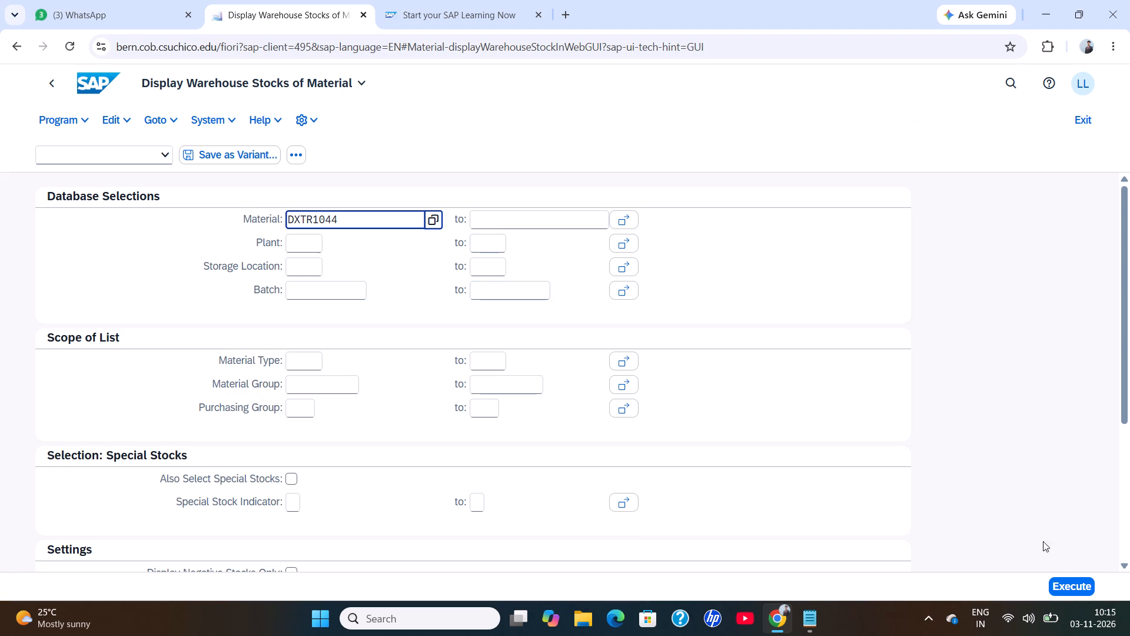
click(1064, 589)
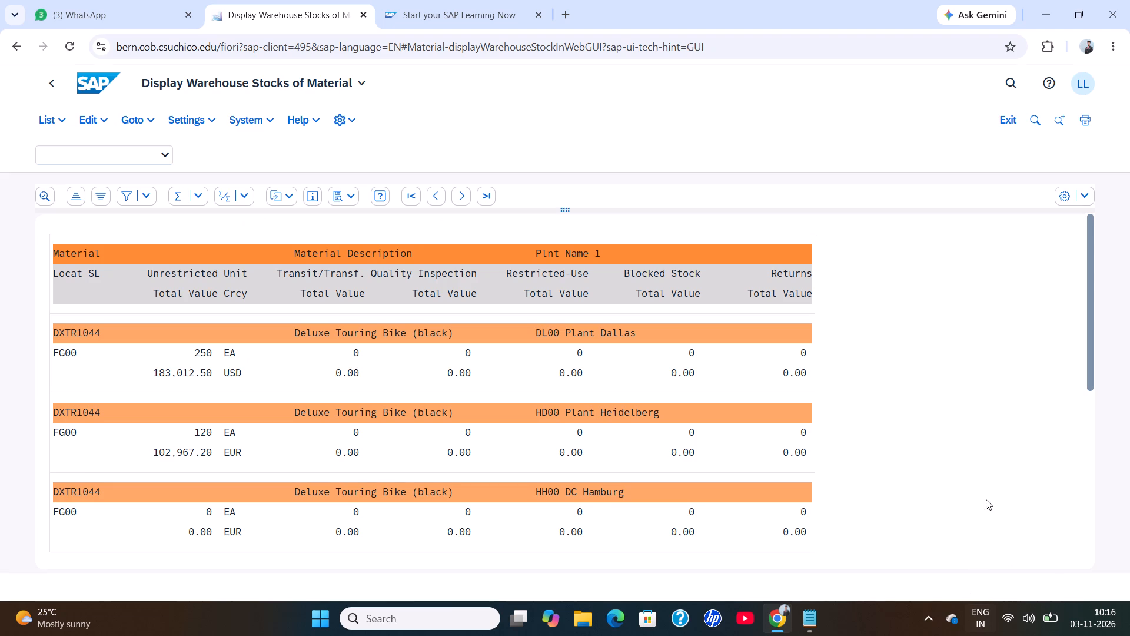
scroll(866, 439, right, 1)
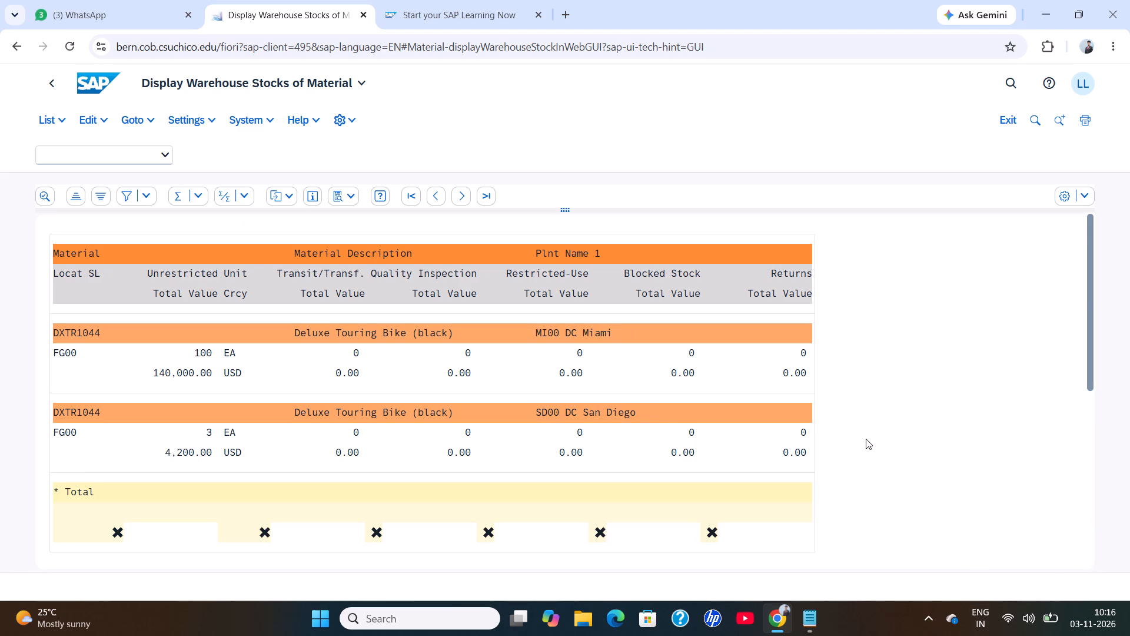
scroll(866, 439, right, 1)
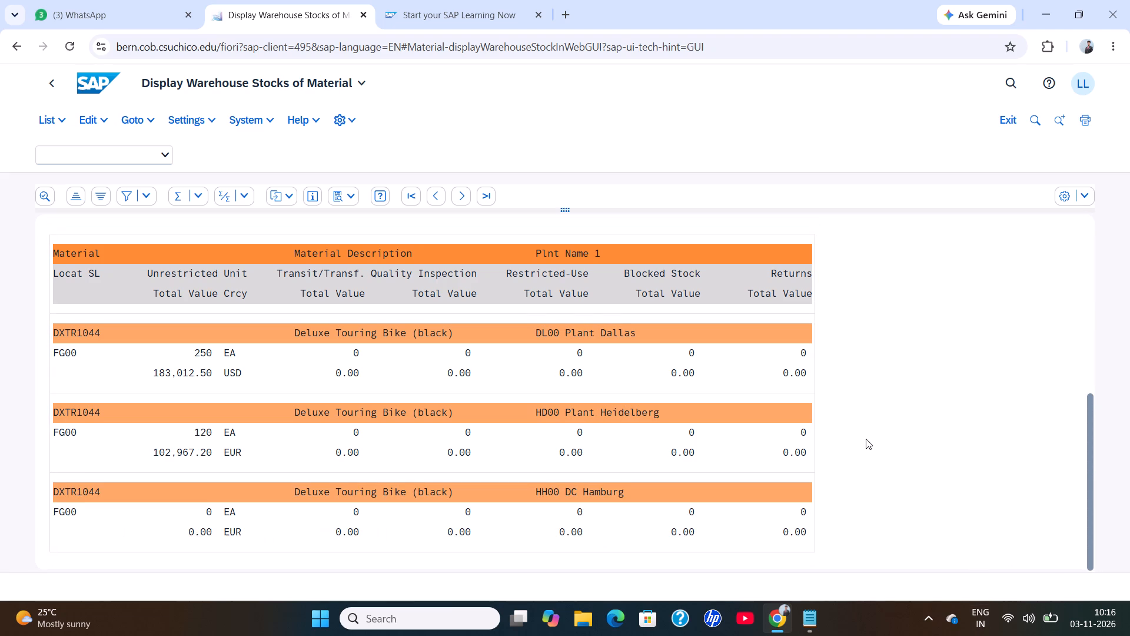
scroll(866, 439, right, 1)
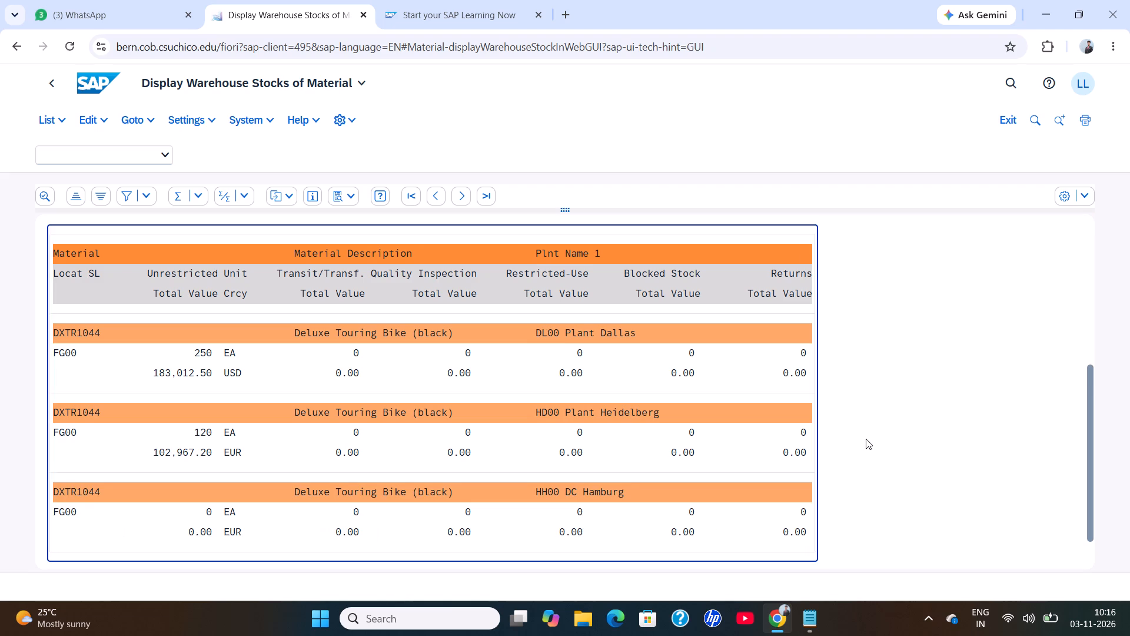
scroll(866, 439, right, 2)
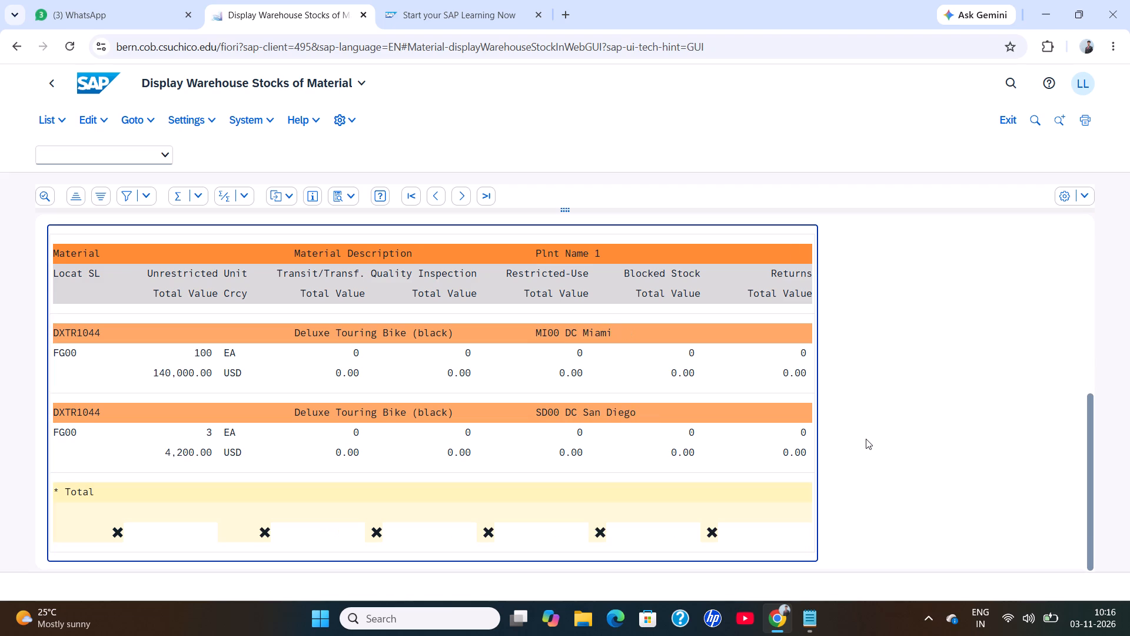